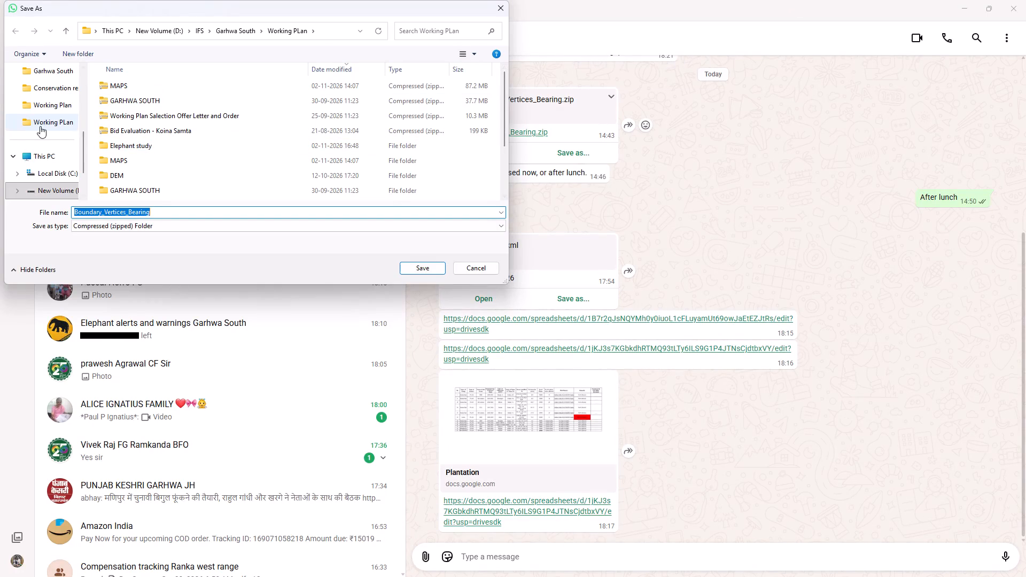
# Switch the save location for the Boundary_Vertices_Bearing zip to the Garhwa South folder and look through its subfolders.
pyautogui.scroll(1, 43, 126)
pyautogui.click(62, 191)
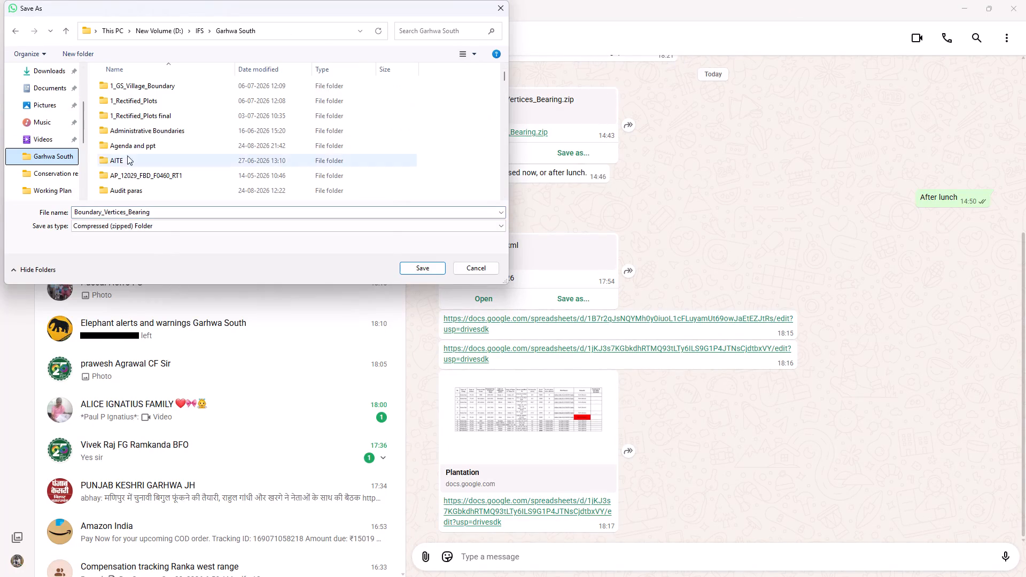
pyautogui.scroll(-1, 137, 141)
pyautogui.scroll(1, 137, 141)
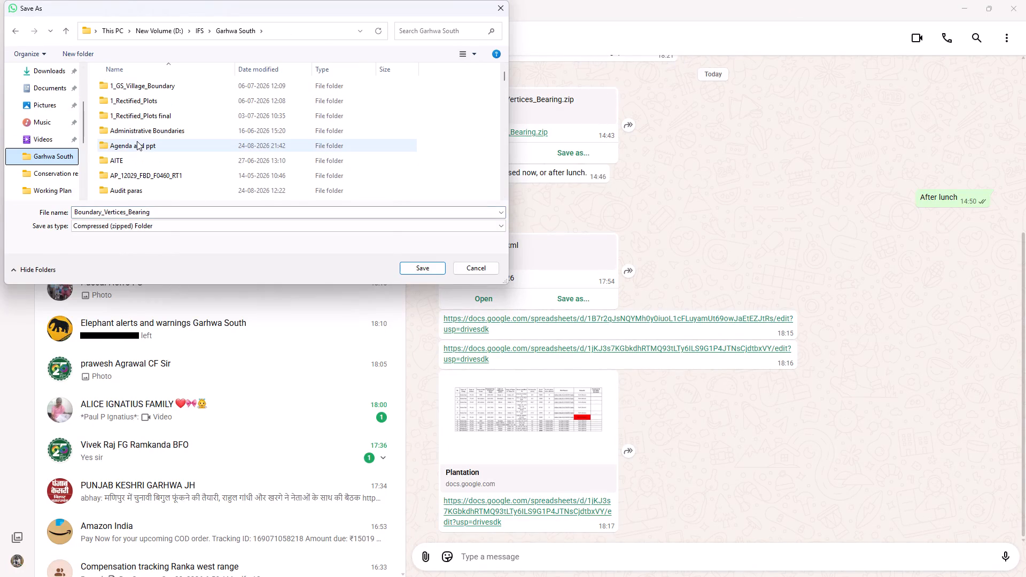
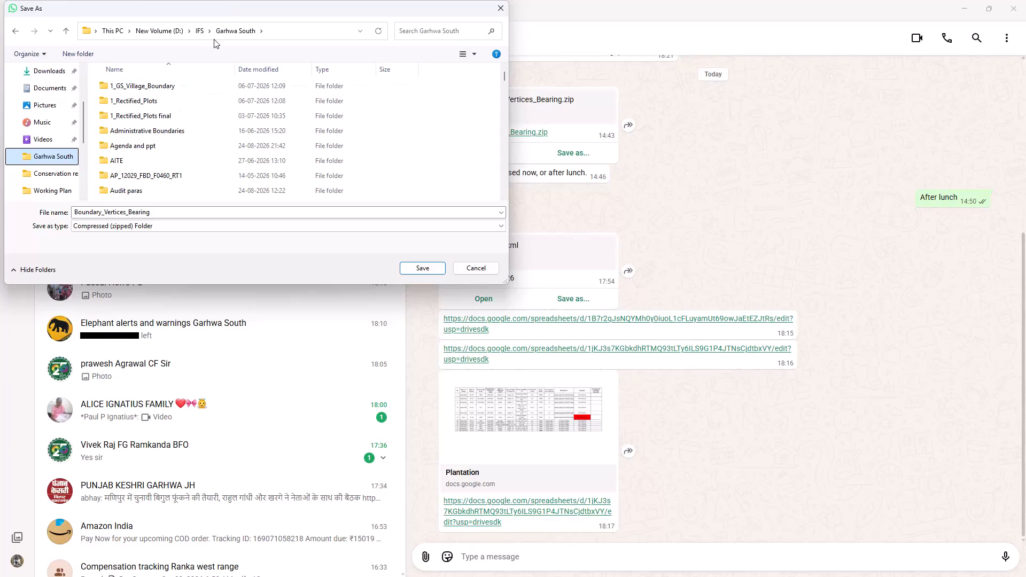
# Look through the subfolders of Garhwa South for a suitable place to save the Boundary_Vertices_Bearing zip.
pyautogui.scroll(-2, 180, 122)
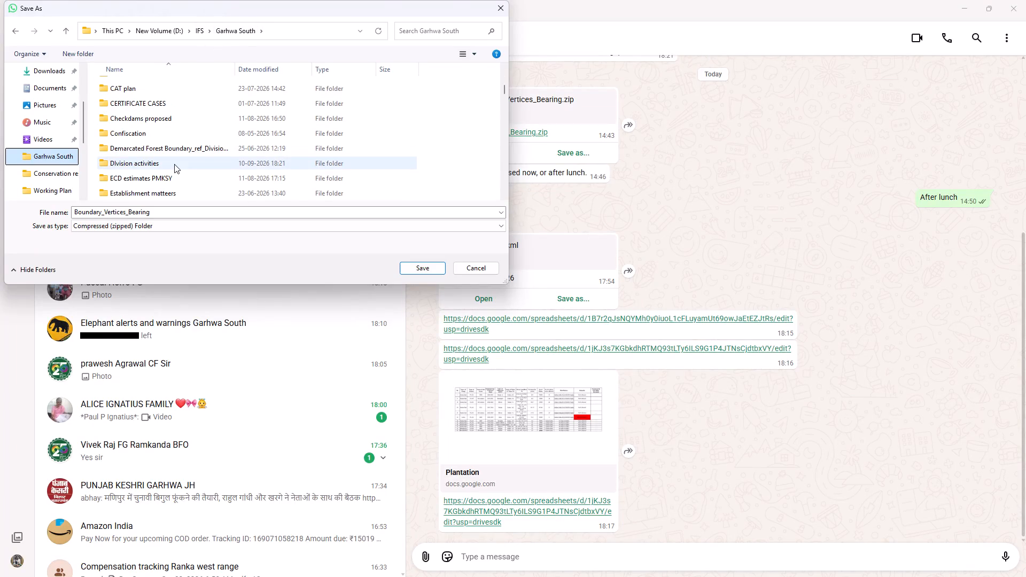
pyautogui.scroll(-3, 174, 164)
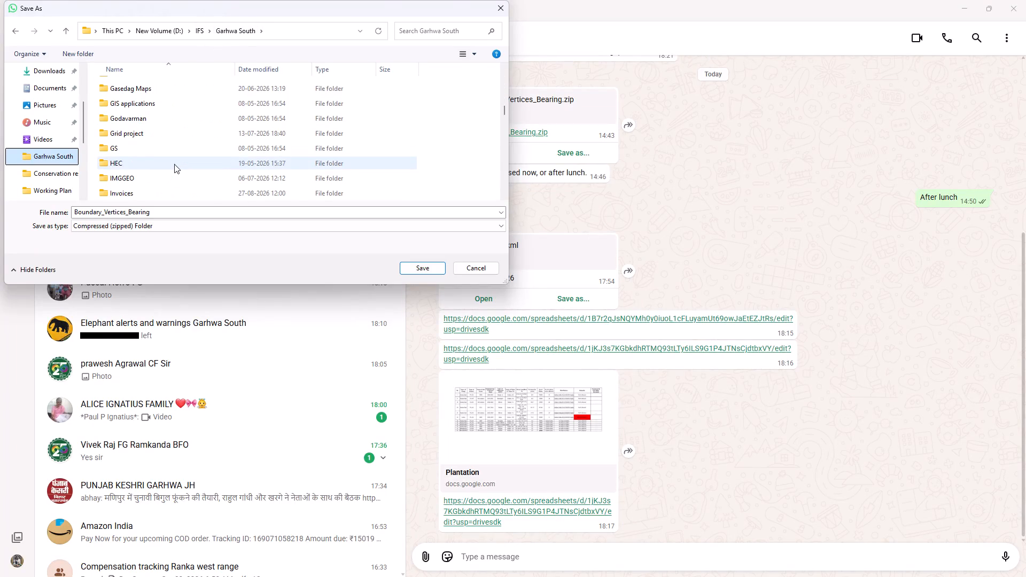
pyautogui.scroll(-6, 174, 164)
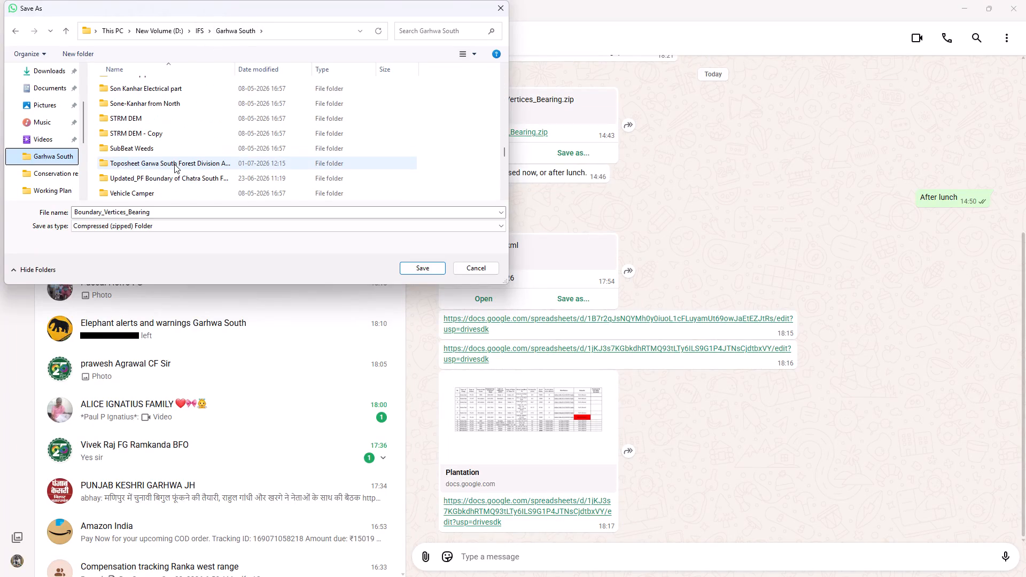
# Open the Relocation Project folder inside Garhwa South as the save location for the Boundary_Vertices_Bearing zip.
pyautogui.scroll(1, 174, 164)
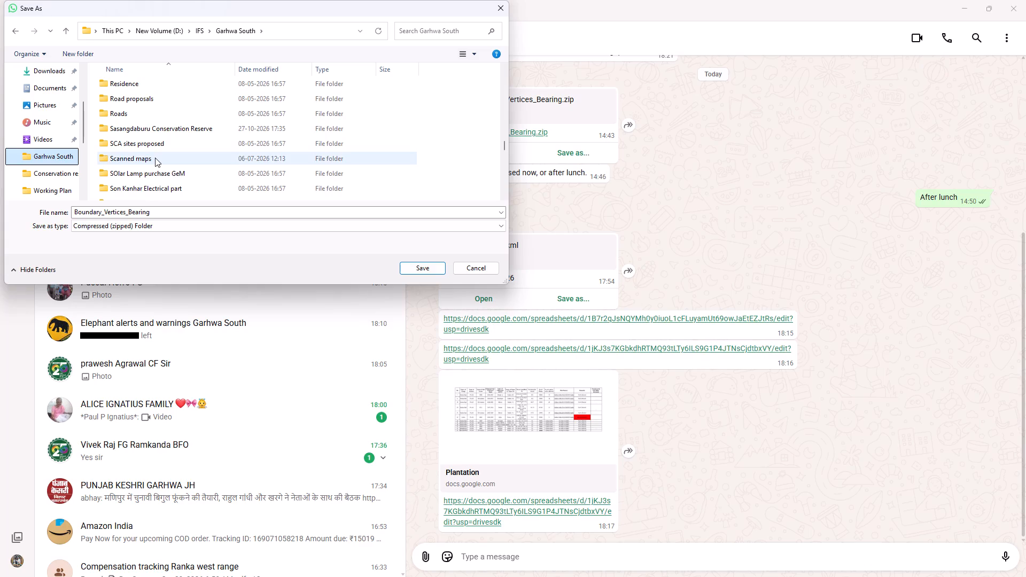
pyautogui.scroll(1, 155, 158)
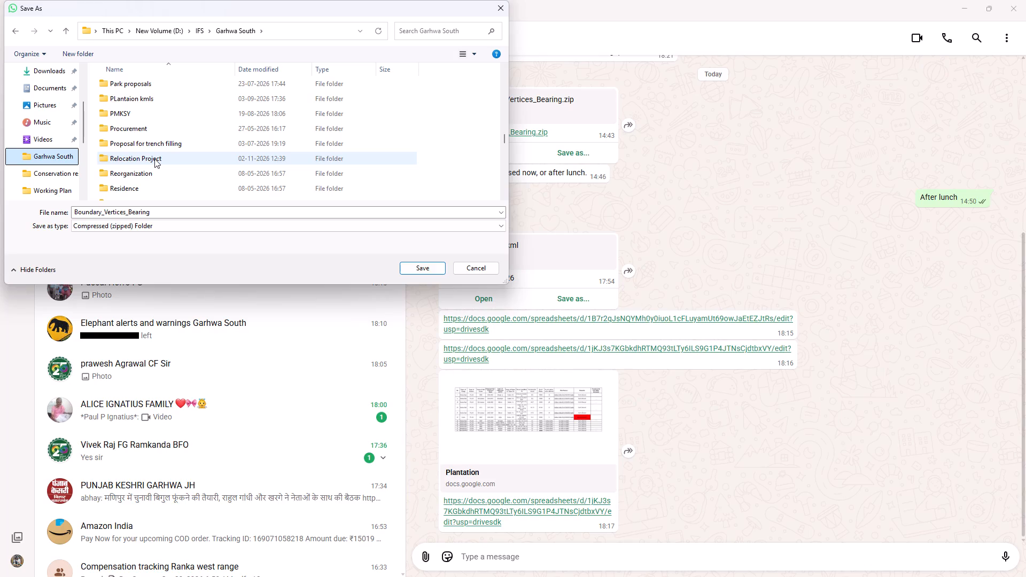
pyautogui.doubleClick(154, 159)
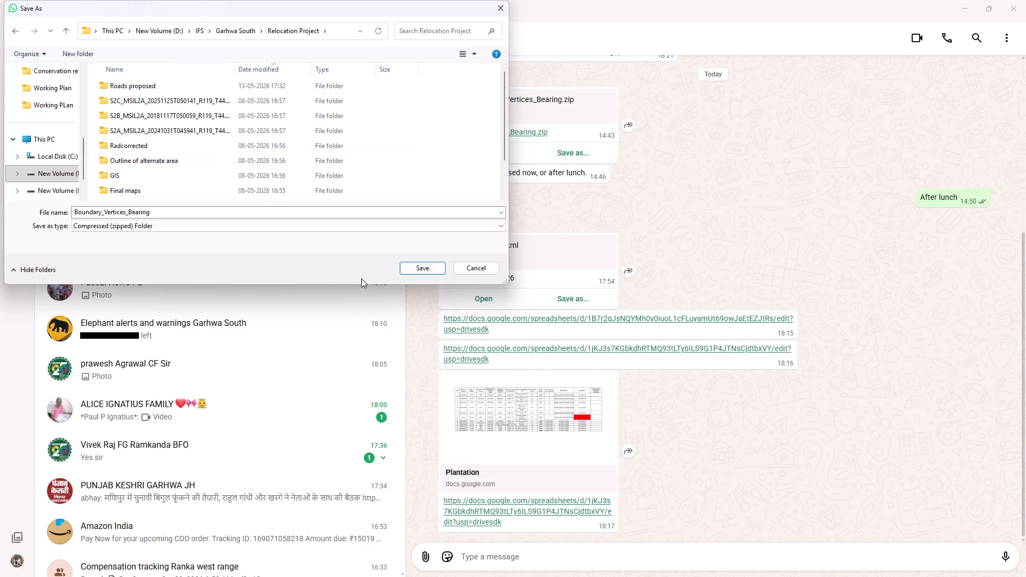
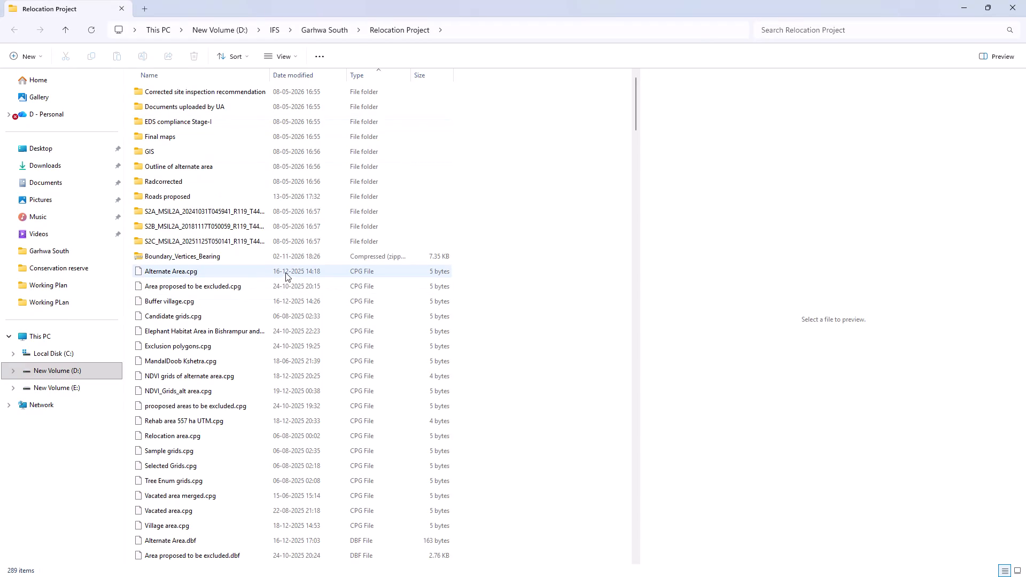
# Extract the Boundary_Vertices_Bearing zip into its own Boundary_Vertices_Bearing folder inside Relocation Project.
pyautogui.click(305, 259)
pyautogui.rightClick(305, 258)
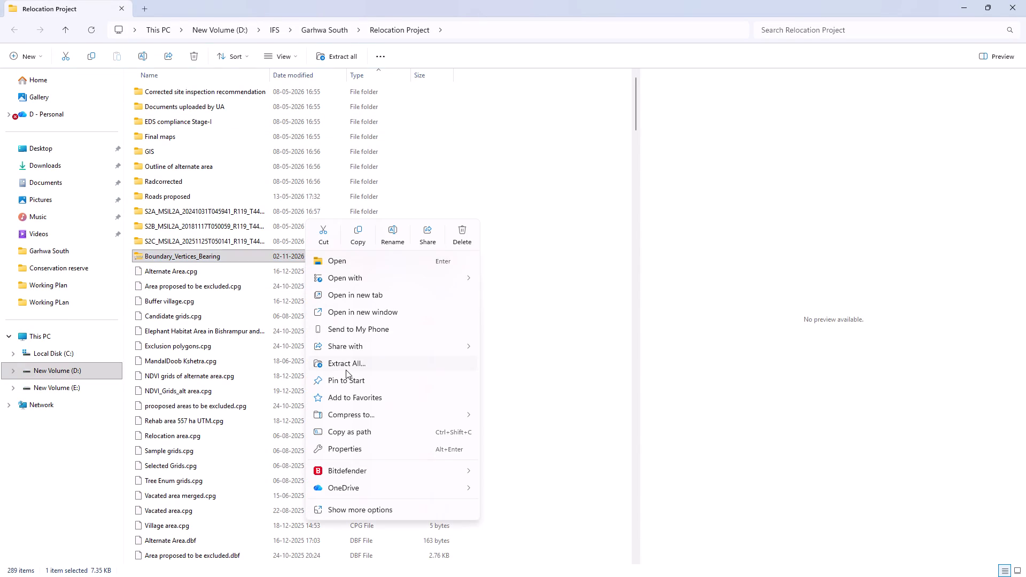
pyautogui.click(347, 366)
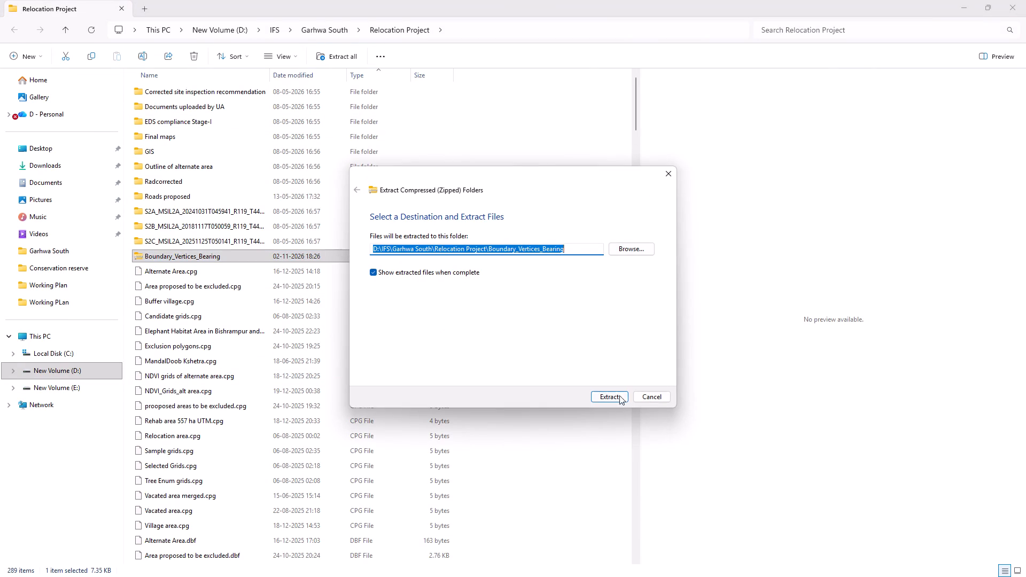
pyautogui.click(619, 397)
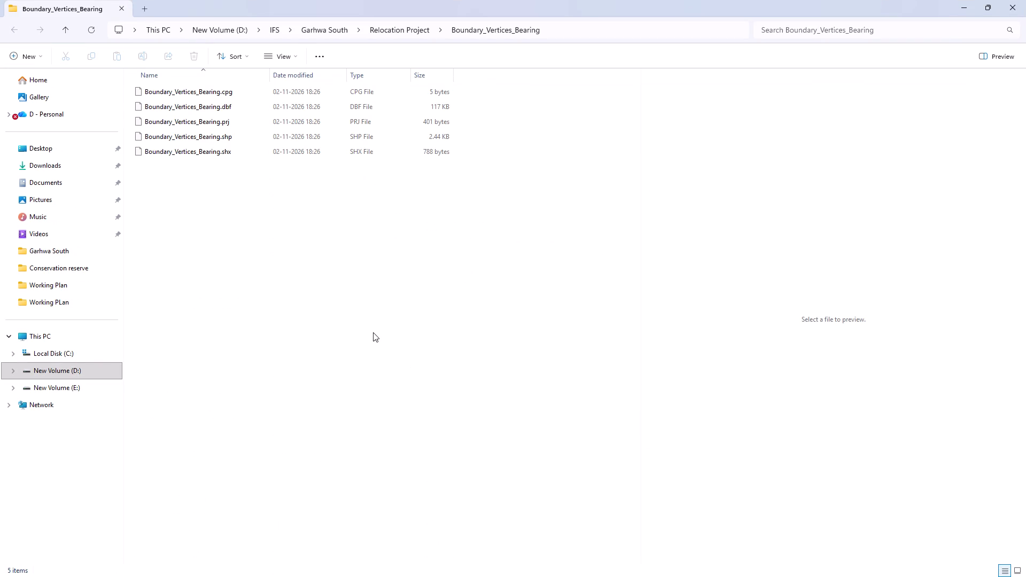
# Switch to the Project Relocation project in QGIS and hide the Bishrampur Area Piller point layer.
pyautogui.hotkey('alt', 'Tab')
pyautogui.hotkey('alt', 'Tab')
pyautogui.hotkey('alt', 'Tab')
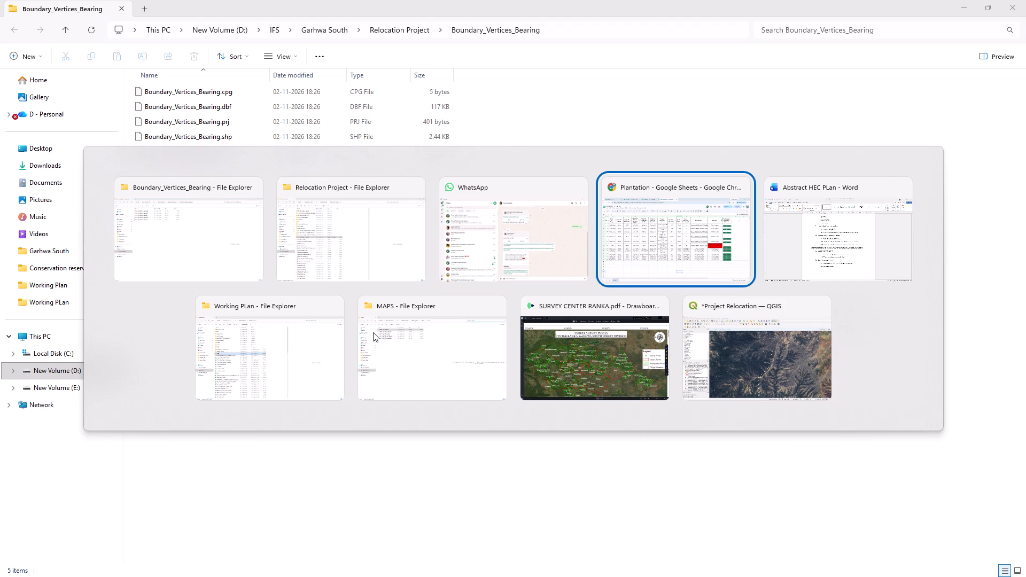
pyautogui.hotkey('alt', 'Tab')
pyautogui.hotkey('alt', 'Tab')
pyautogui.hotkey('alt', 'Tab')
pyautogui.hotkey('alt', 'Tab')
pyautogui.hotkey('alt', 'Tab')
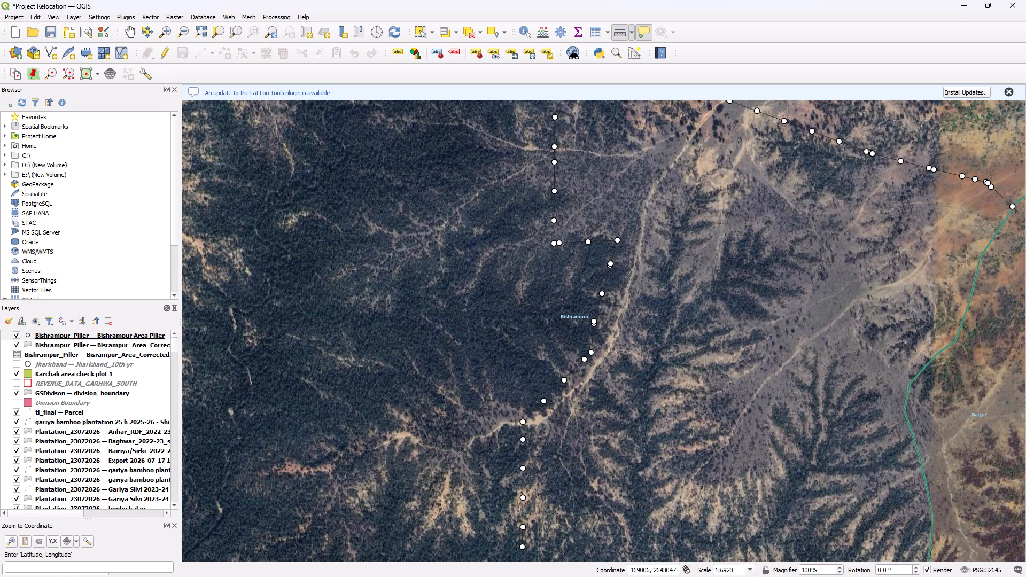
pyautogui.scroll(-2, 551, 272)
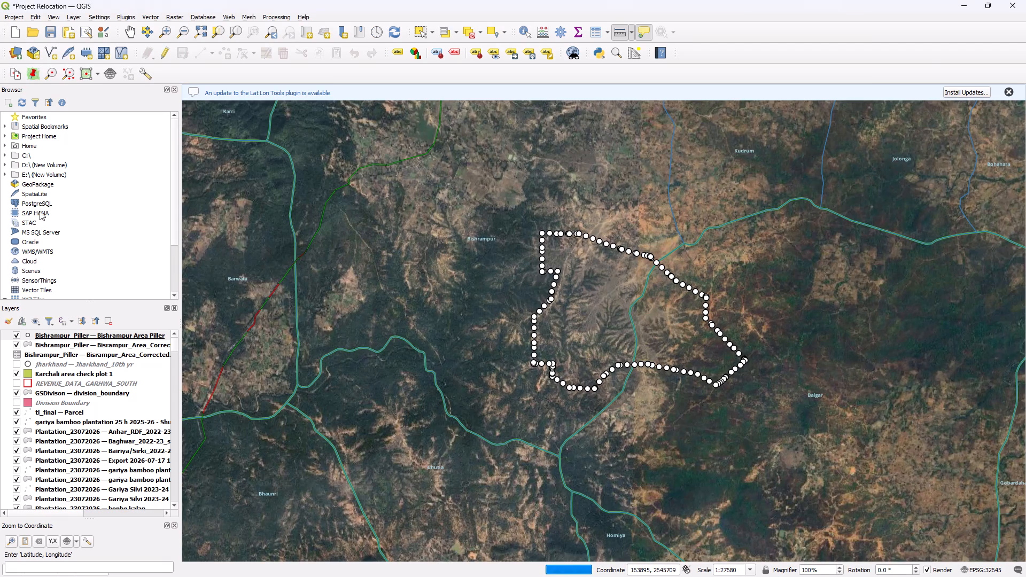
pyautogui.click(15, 335)
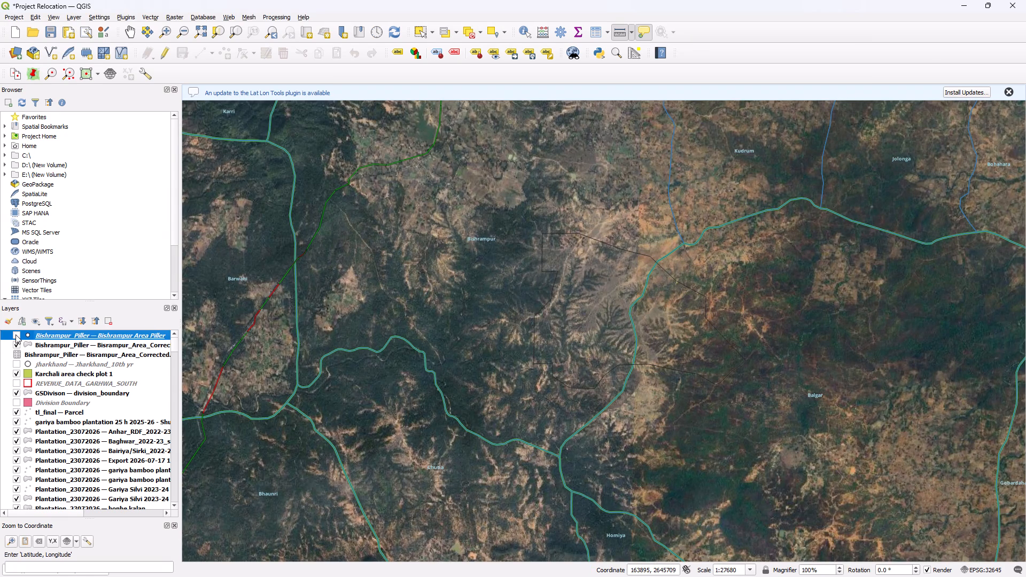
# Add Boundary_Vertices_Bearing.shp from the Relocation Project's extracted Boundary_Vertices_Bearing folder as a vector layer.
pyautogui.click(67, 19)
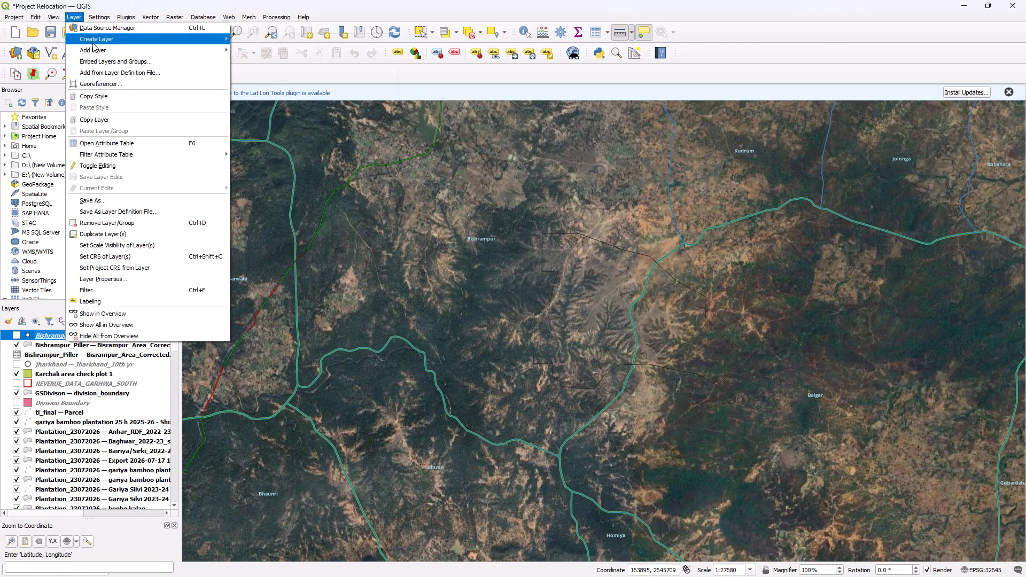
pyautogui.click(283, 51)
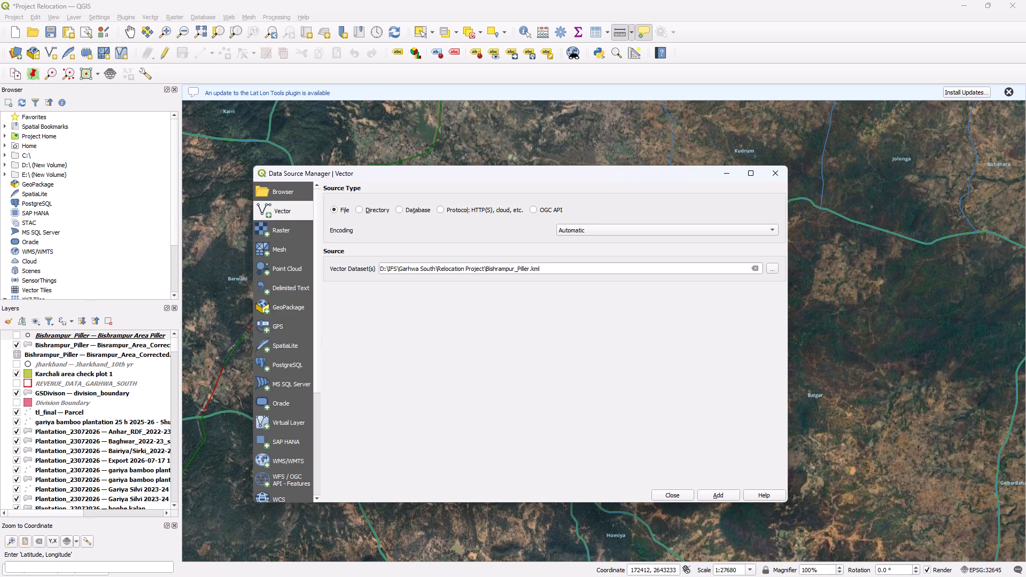
pyautogui.click(770, 269)
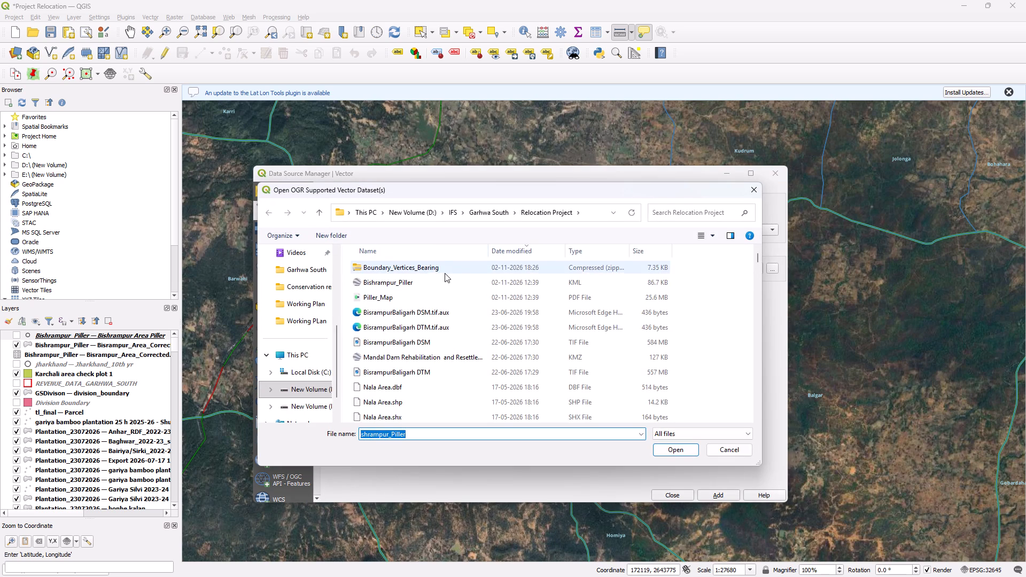
pyautogui.click(420, 253)
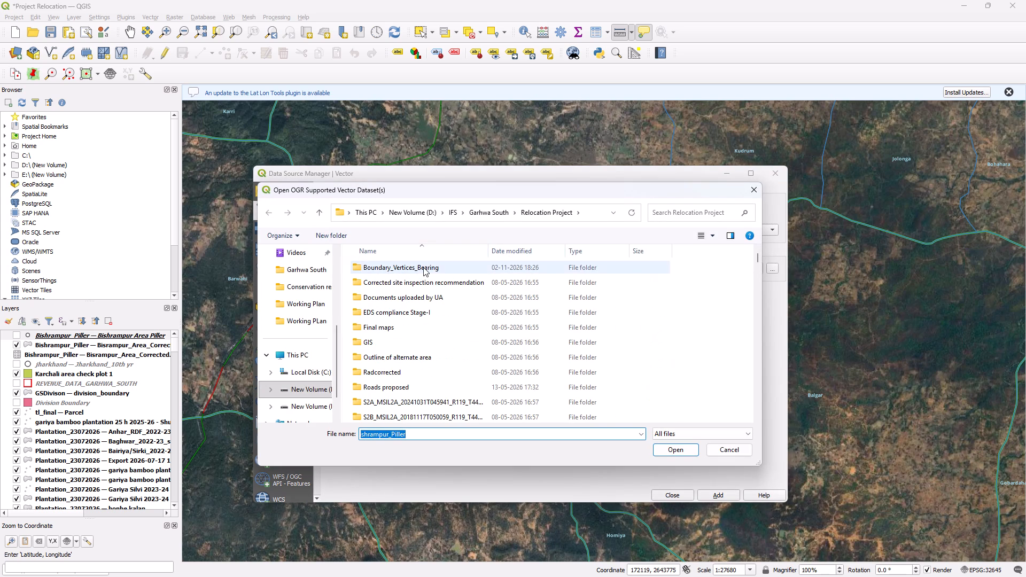
pyautogui.doubleClick(430, 270)
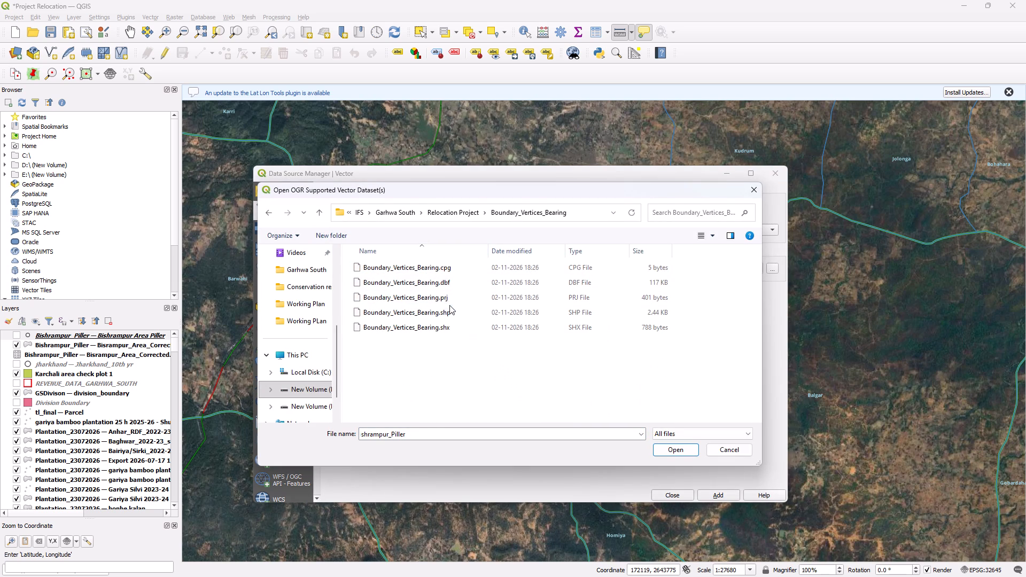
pyautogui.doubleClick(450, 308)
pyautogui.click(710, 492)
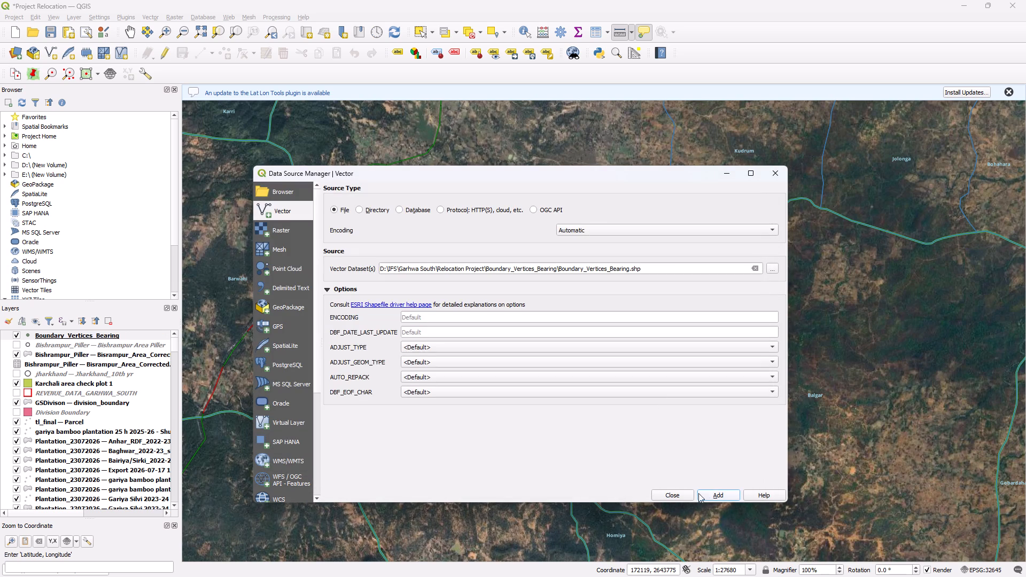
pyautogui.click(678, 496)
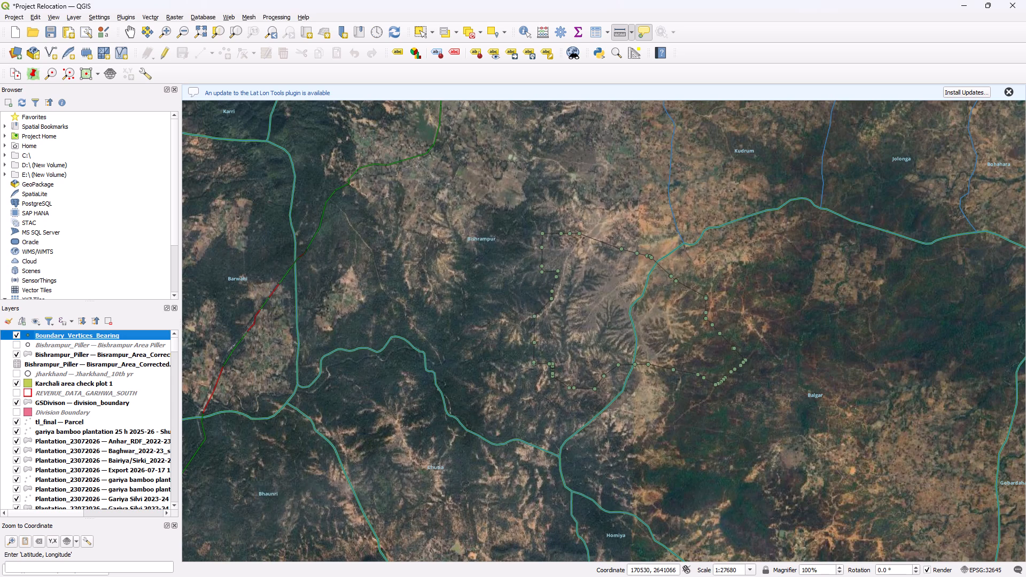
# Set the Boundary_Vertices_Bearing layer to Single Labels and browse its attribute fields for the label value.
pyautogui.rightClick(87, 334)
pyautogui.click(129, 568)
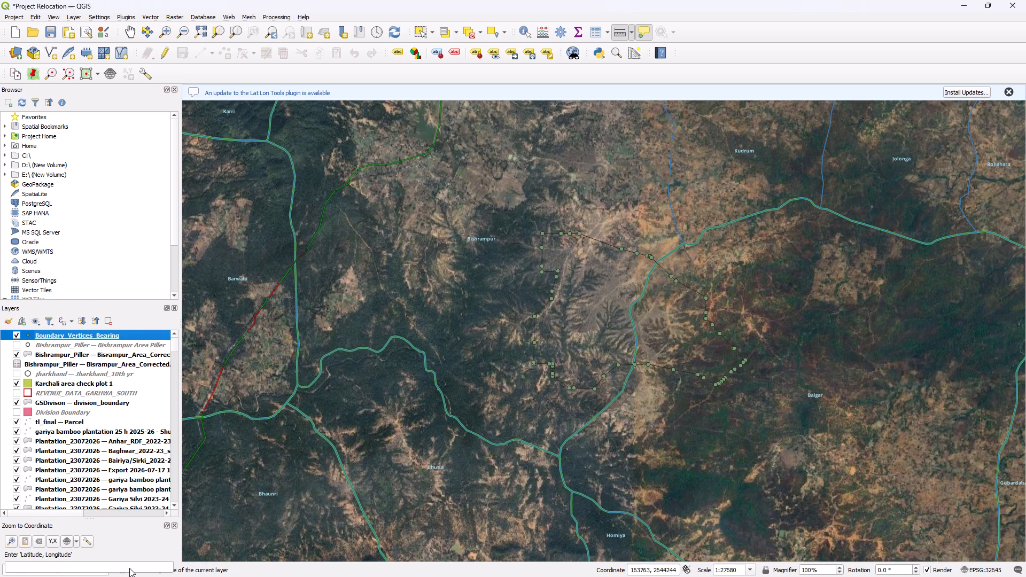
pyautogui.click(62, 213)
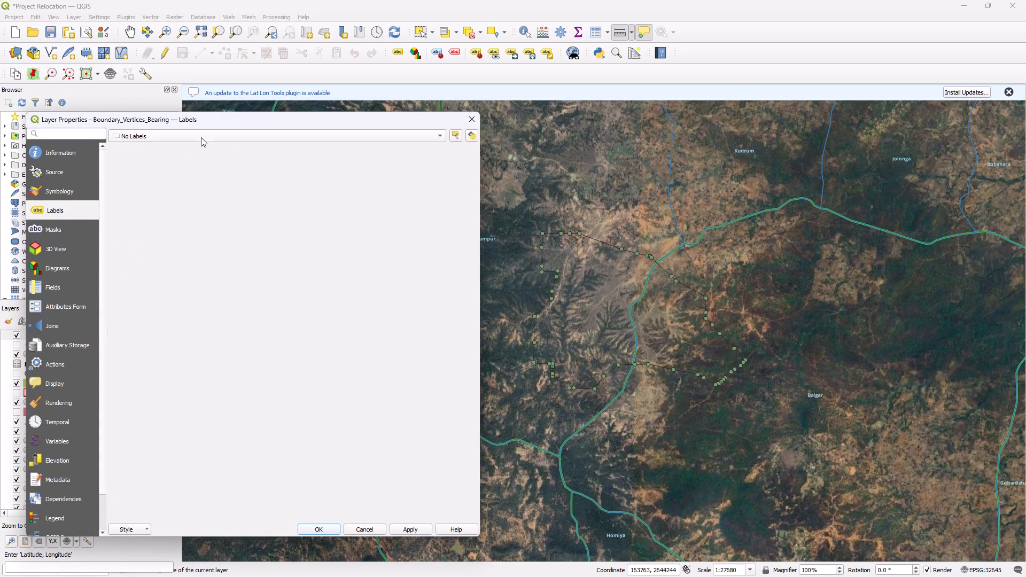
pyautogui.click(201, 137)
pyautogui.click(200, 152)
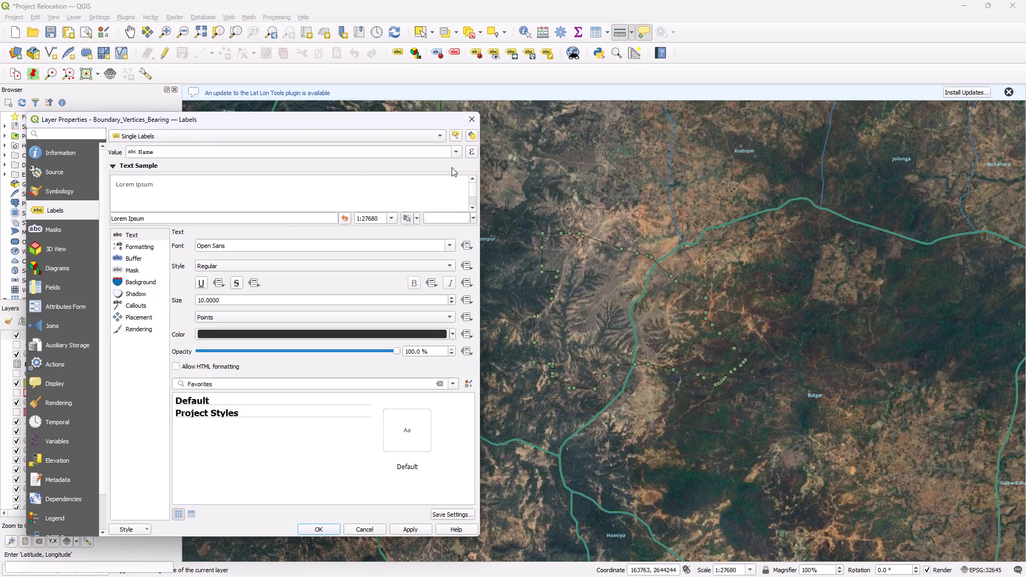
pyautogui.click(461, 149)
pyautogui.click(458, 149)
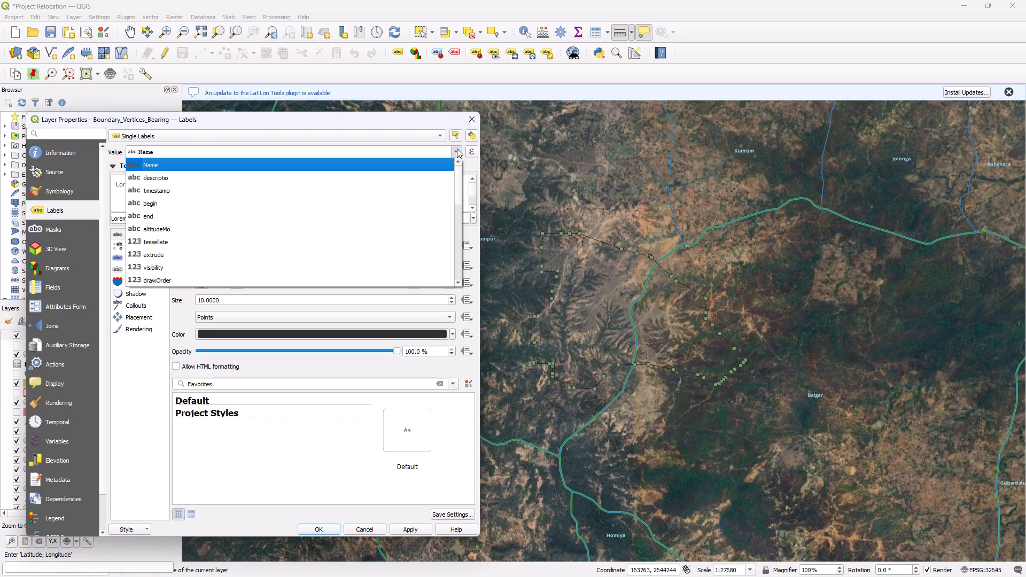
pyautogui.scroll(-1, 377, 230)
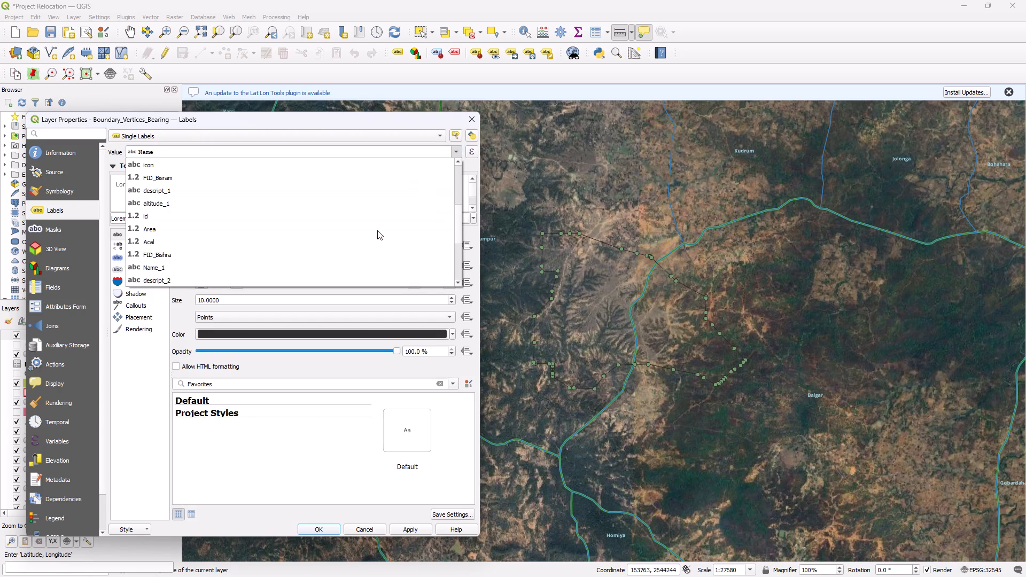
pyautogui.scroll(-2, 377, 230)
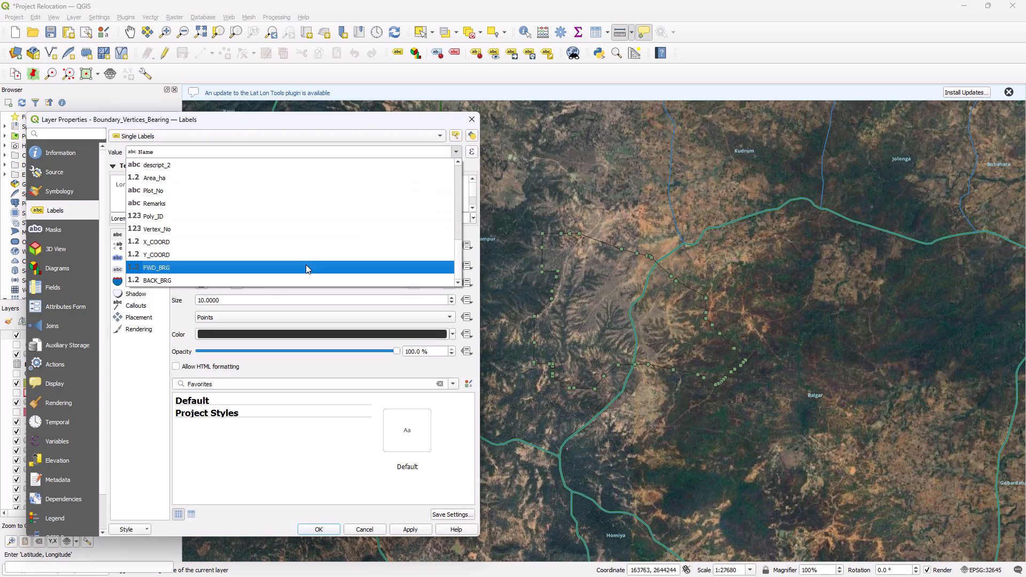
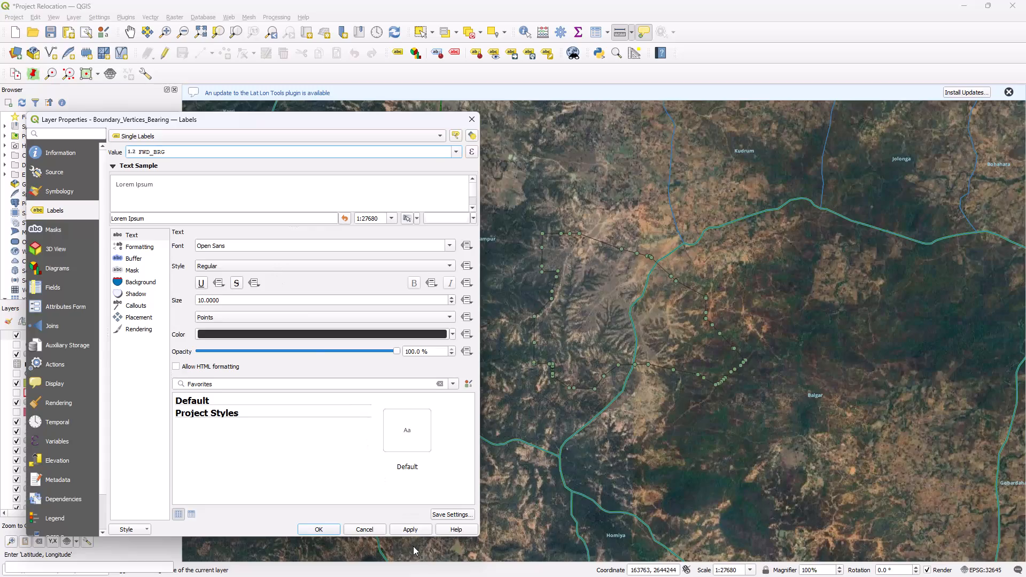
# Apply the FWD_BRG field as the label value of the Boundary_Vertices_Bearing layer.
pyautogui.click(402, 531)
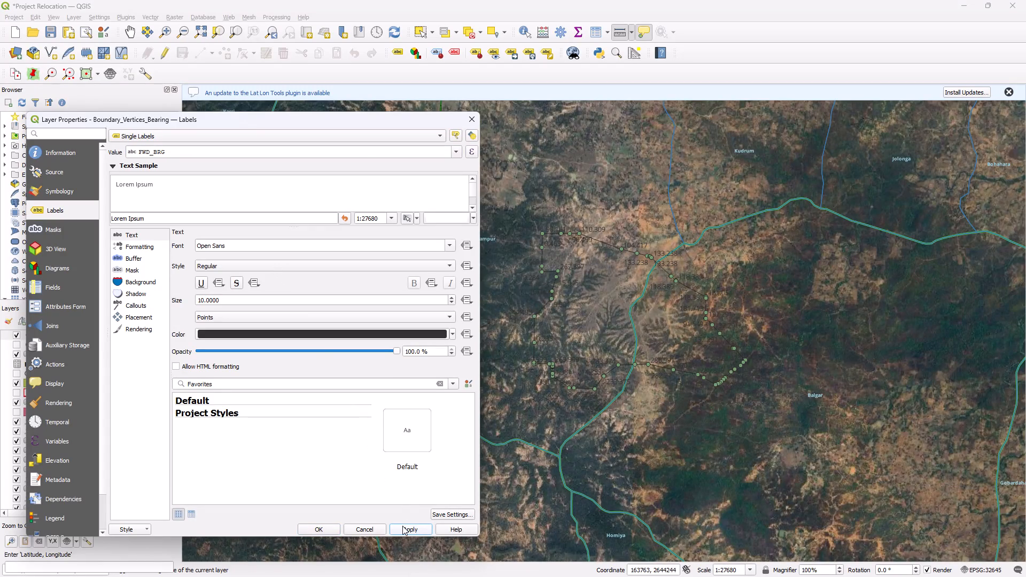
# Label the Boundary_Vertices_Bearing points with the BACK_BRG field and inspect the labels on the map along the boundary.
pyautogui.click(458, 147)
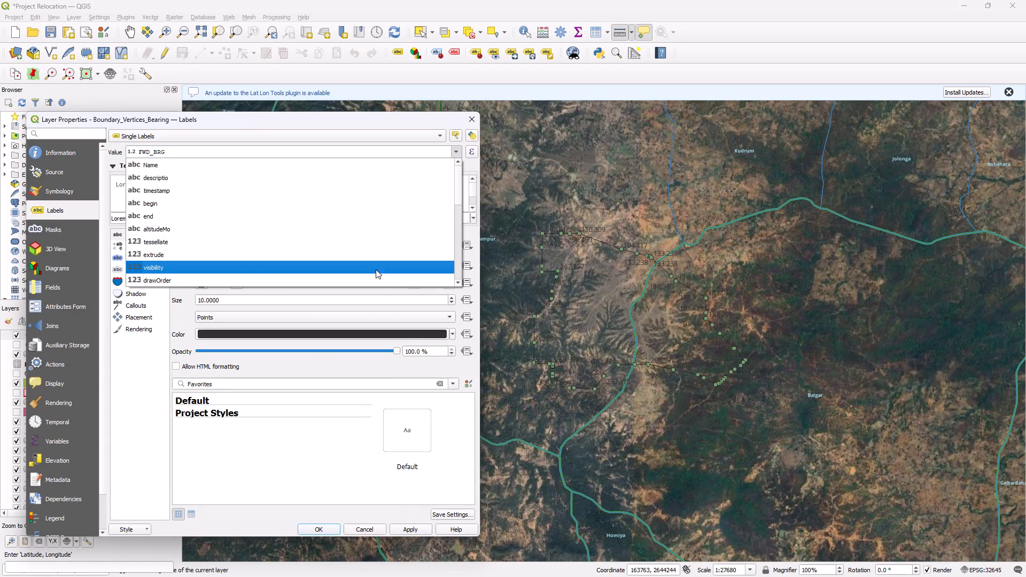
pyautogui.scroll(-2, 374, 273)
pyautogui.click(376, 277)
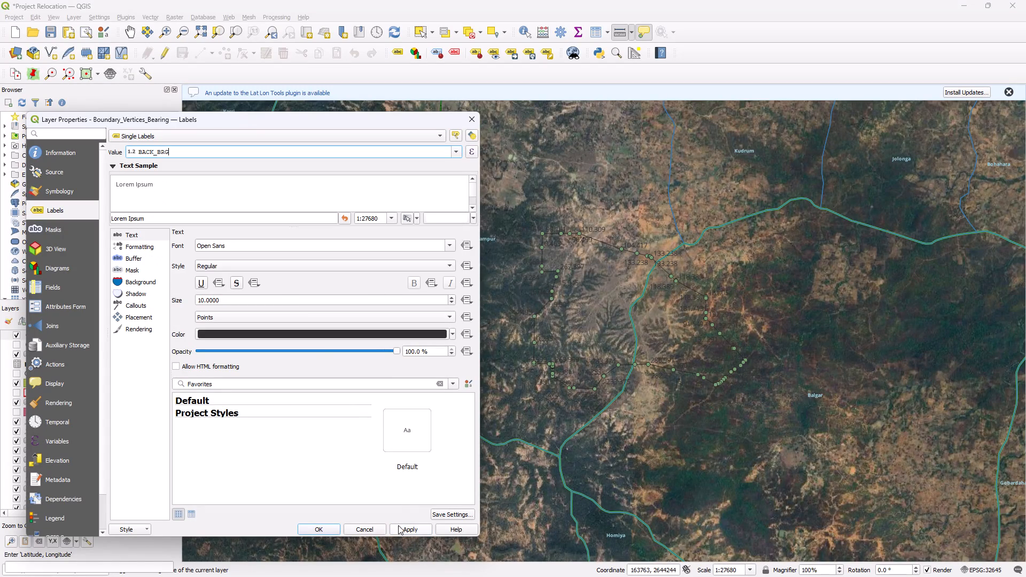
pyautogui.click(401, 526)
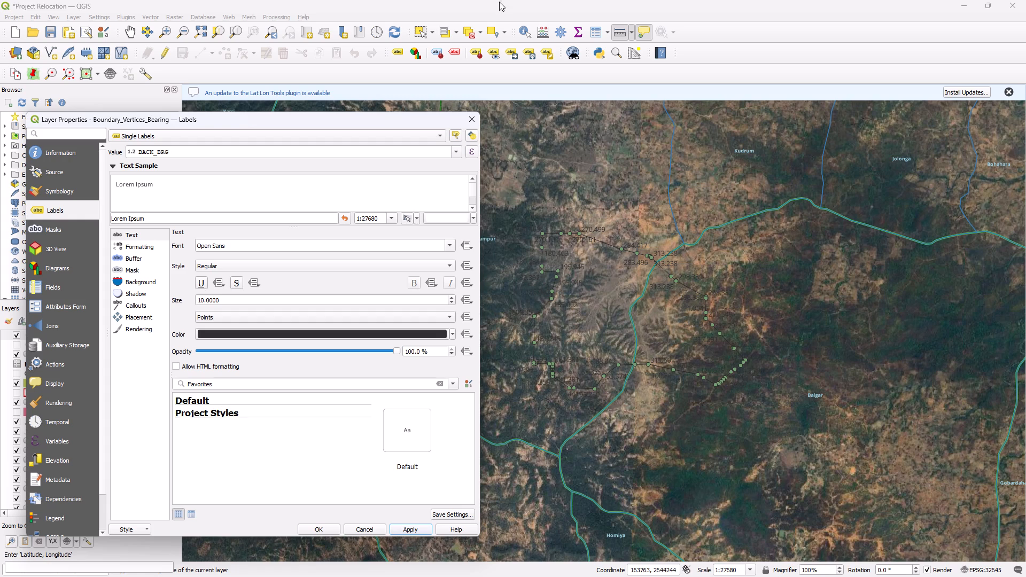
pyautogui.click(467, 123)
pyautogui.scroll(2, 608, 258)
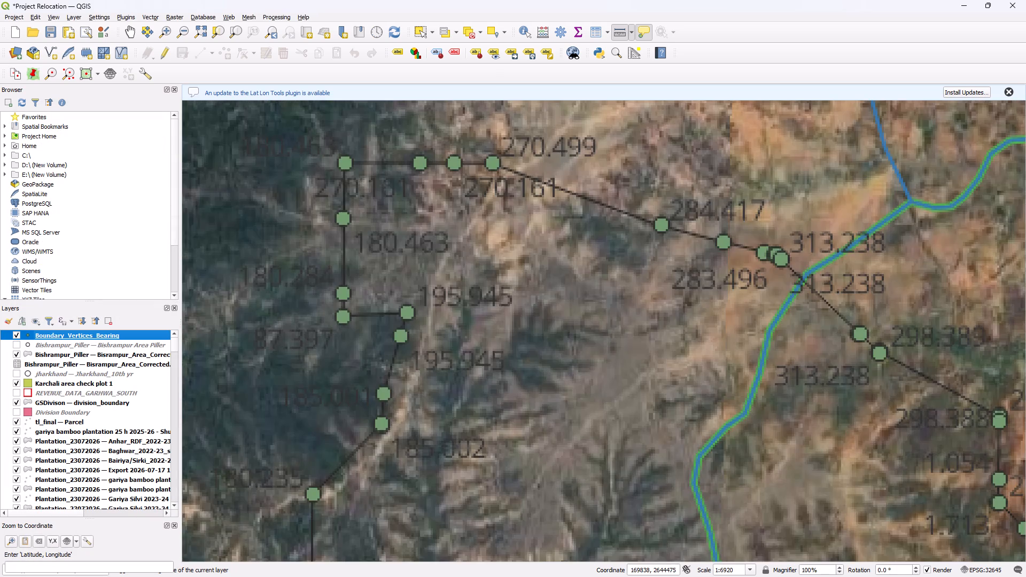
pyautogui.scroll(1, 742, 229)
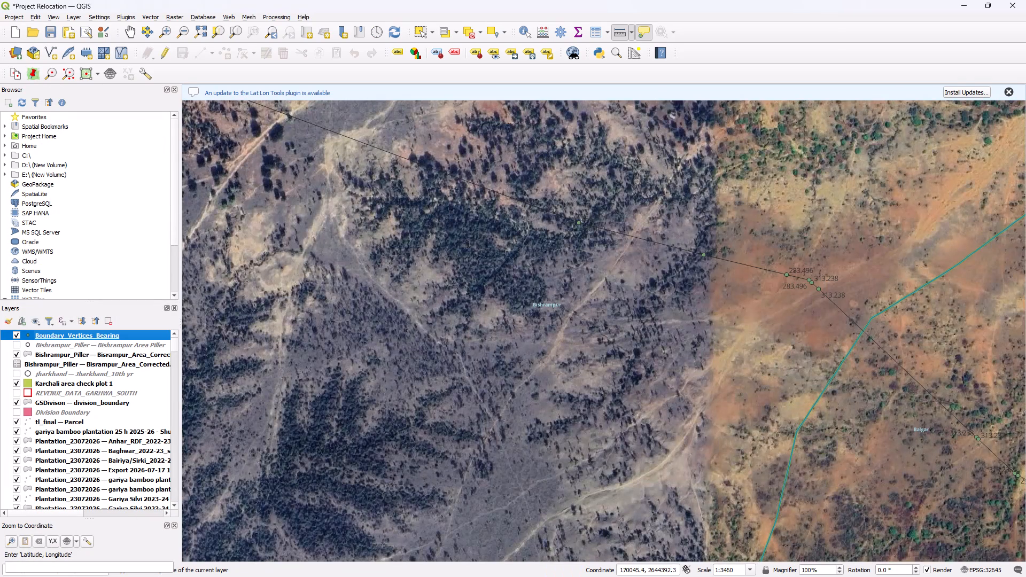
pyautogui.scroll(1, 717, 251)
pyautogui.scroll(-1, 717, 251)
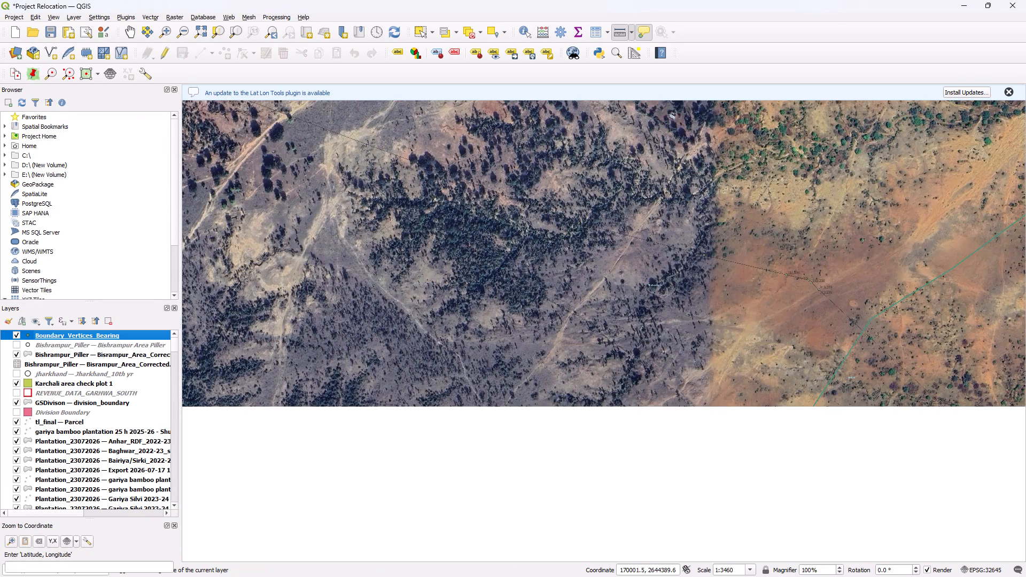
# Change the label text colour of the Boundary_Vertices_Bearing layer to white.
pyautogui.rightClick(63, 334)
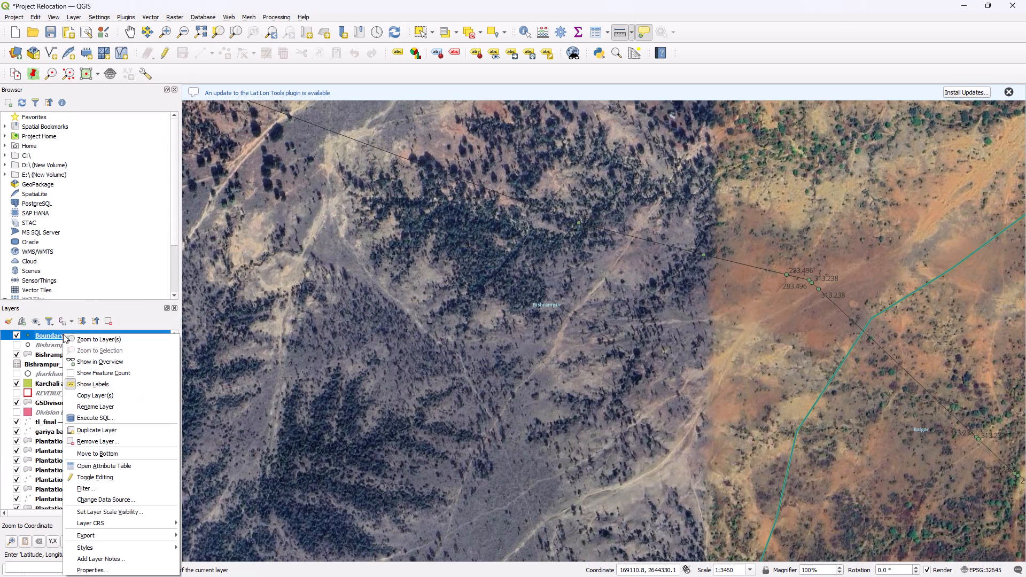
pyautogui.click(146, 568)
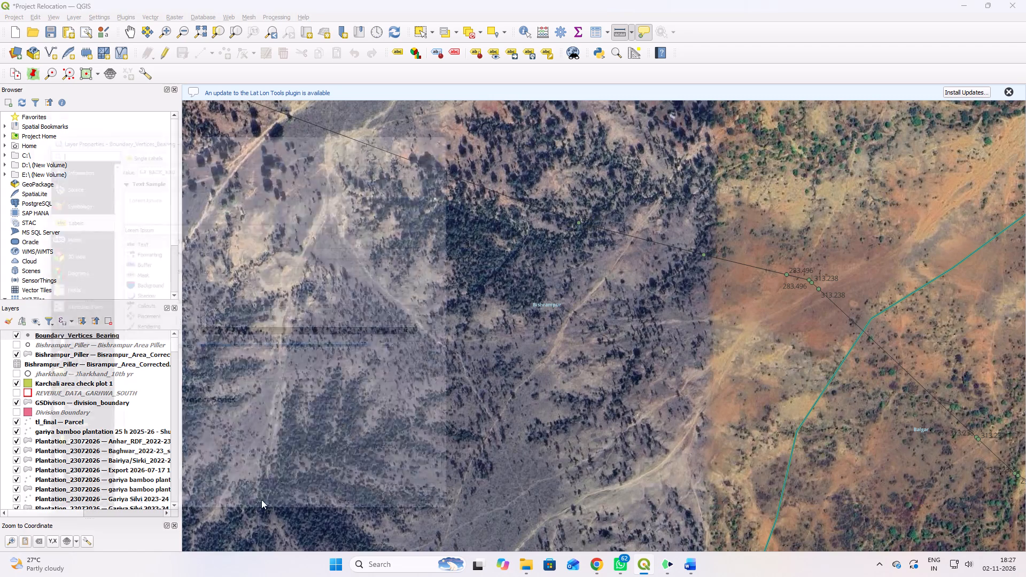
pyautogui.click(452, 334)
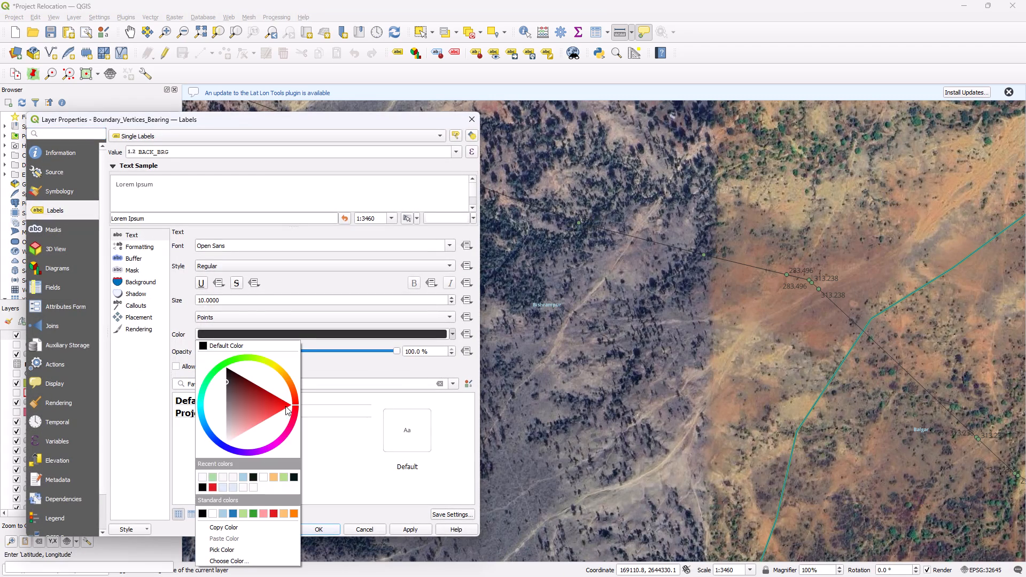
pyautogui.click(223, 479)
pyautogui.click(425, 531)
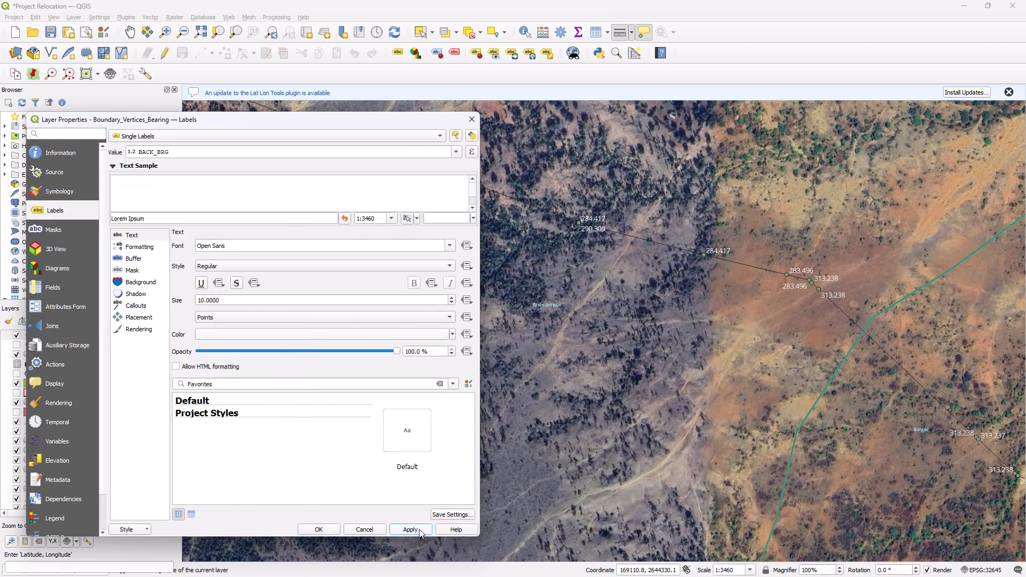
# Set the Boundary_Vertices_Bearing label value to the FWD_BRG field and close the layer properties.
pyautogui.click(458, 151)
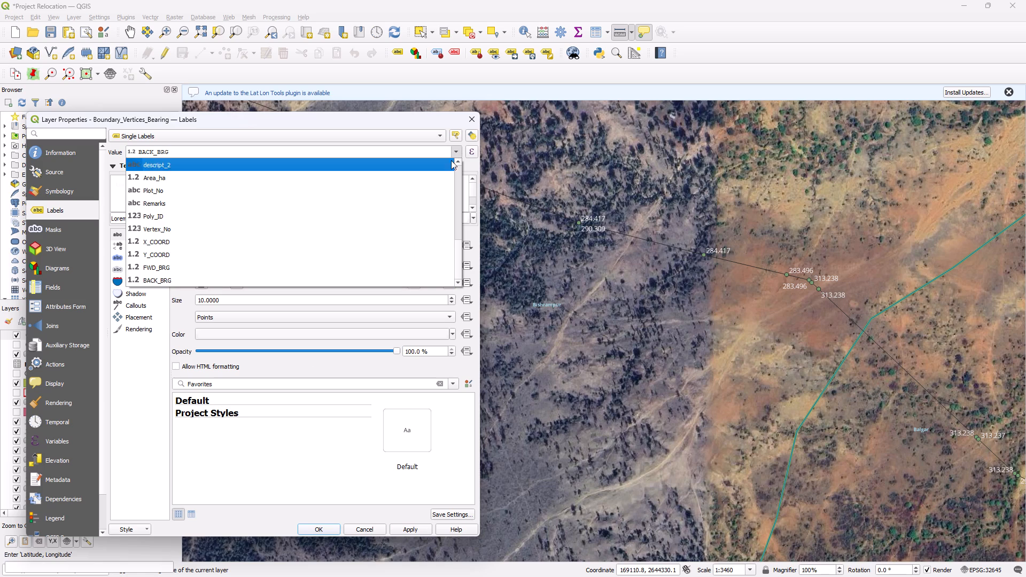
pyautogui.click(367, 270)
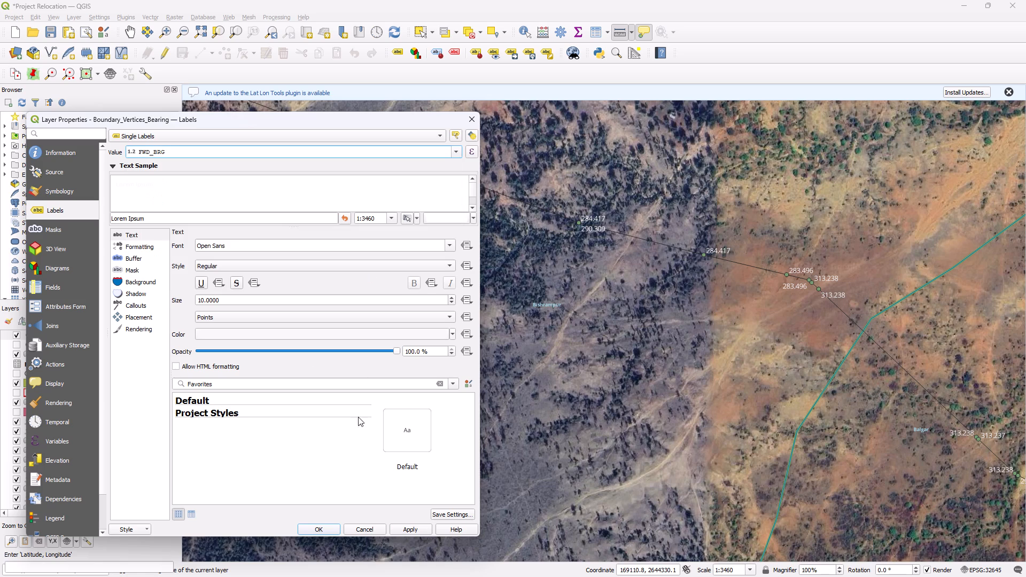
pyautogui.click(400, 526)
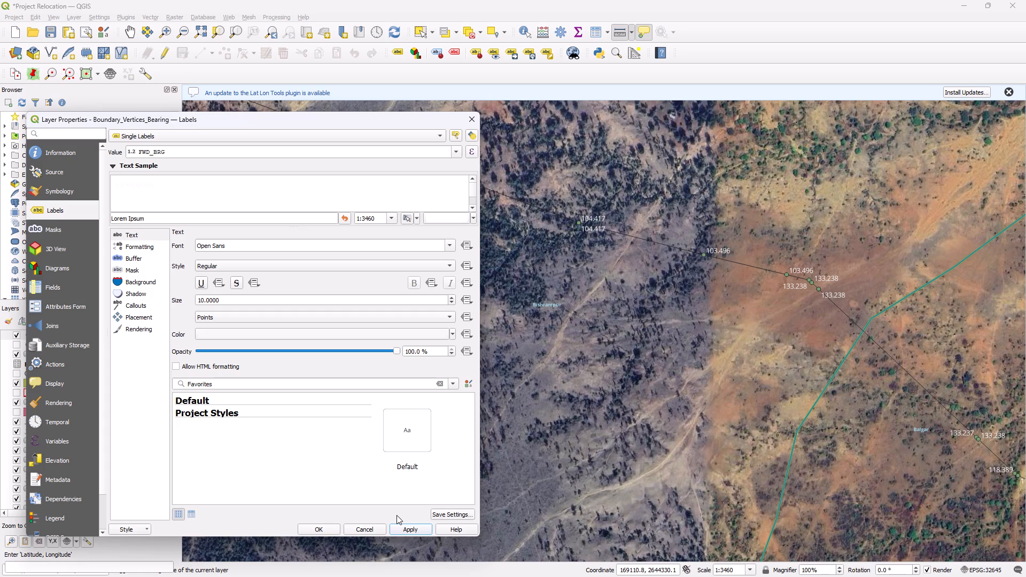
pyautogui.click(472, 119)
# Open the Boundary_Vertices_Bearing attribute table and enlarge it to fill the screen.
pyautogui.click(48, 336)
pyautogui.rightClick(48, 336)
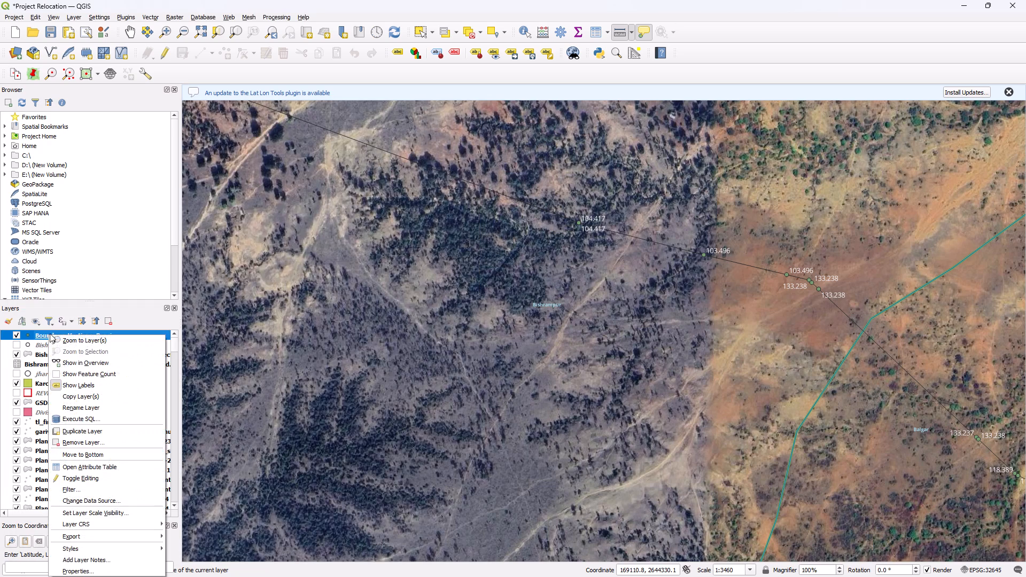
pyautogui.click(100, 462)
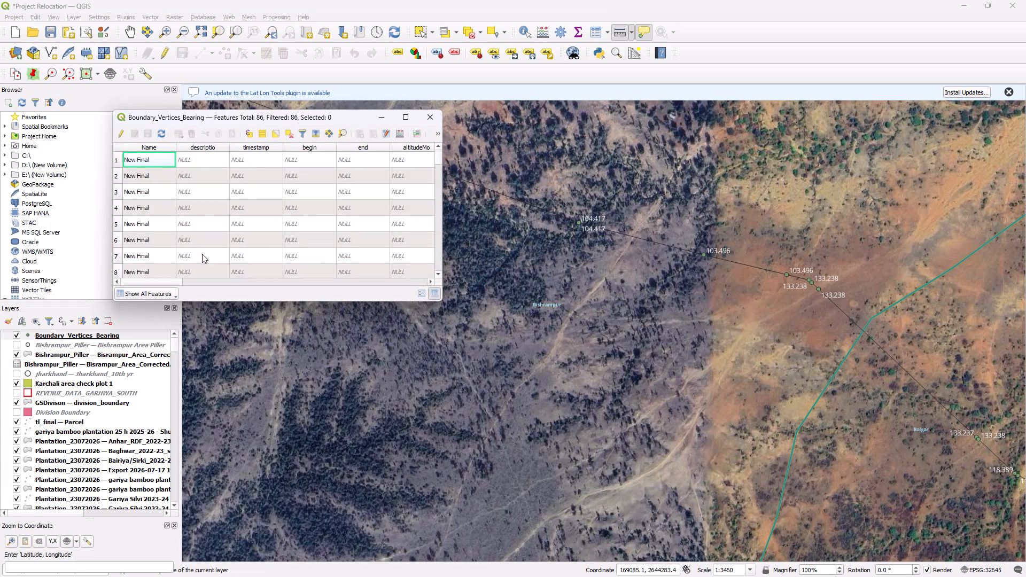
pyautogui.click(402, 122)
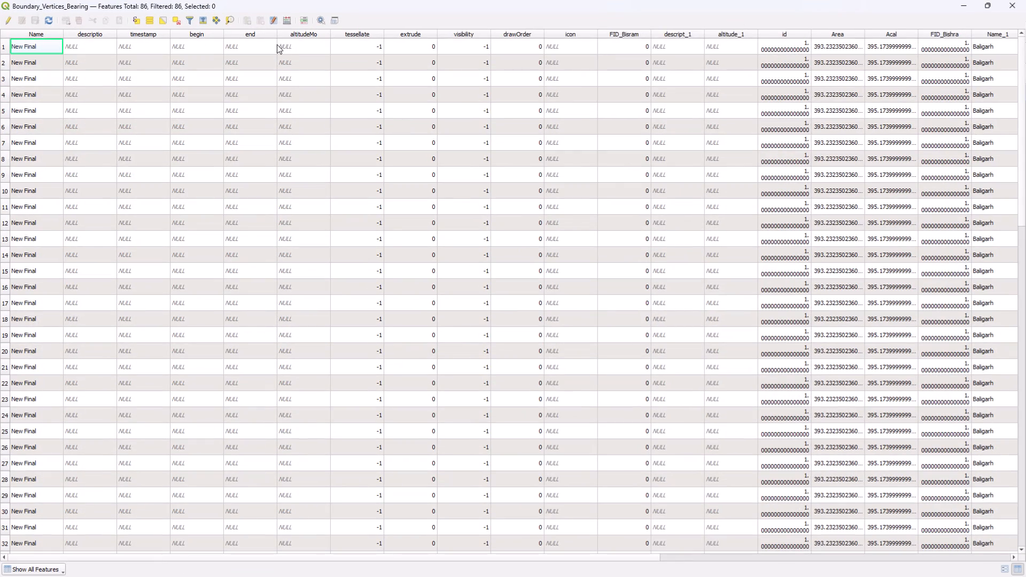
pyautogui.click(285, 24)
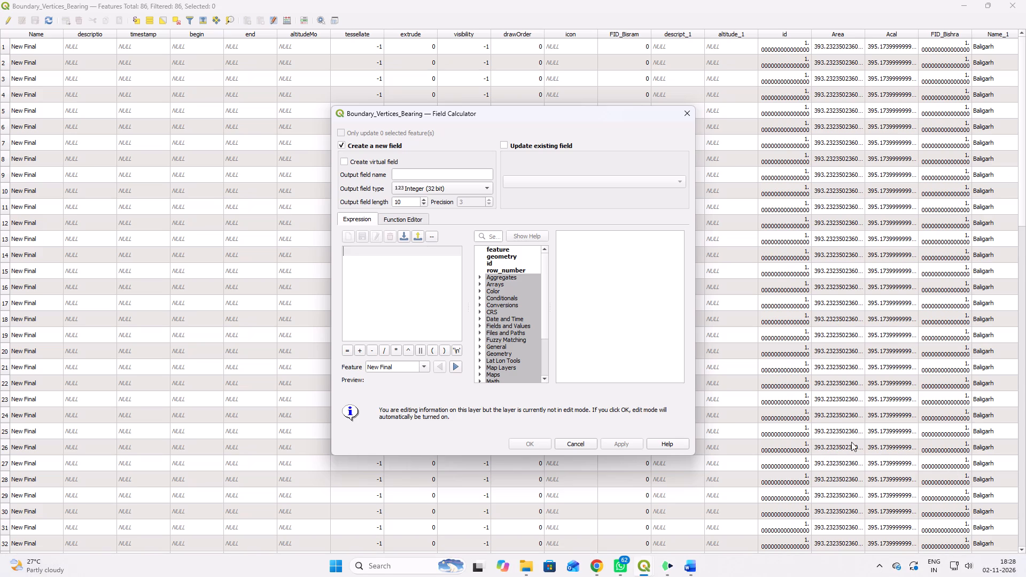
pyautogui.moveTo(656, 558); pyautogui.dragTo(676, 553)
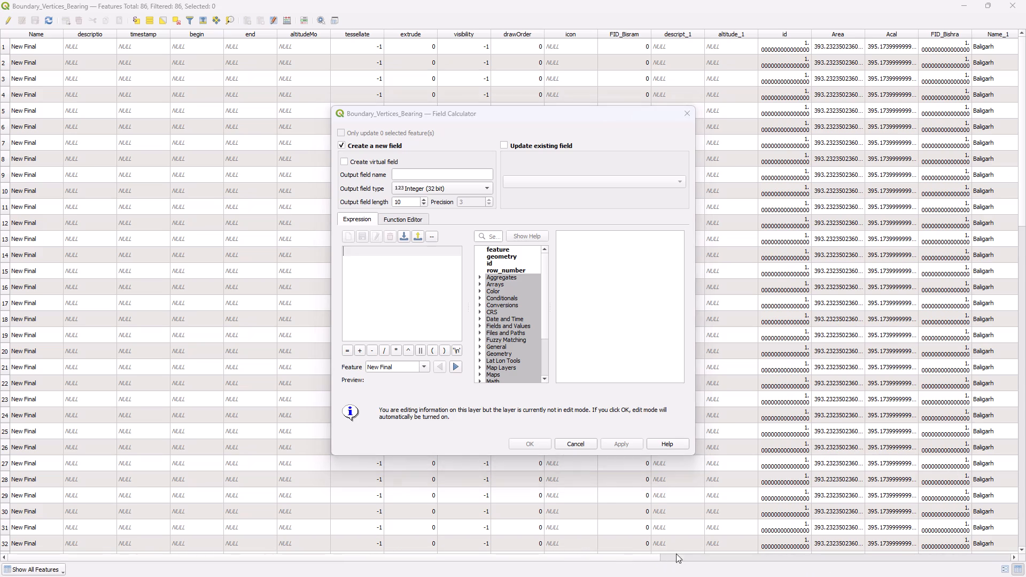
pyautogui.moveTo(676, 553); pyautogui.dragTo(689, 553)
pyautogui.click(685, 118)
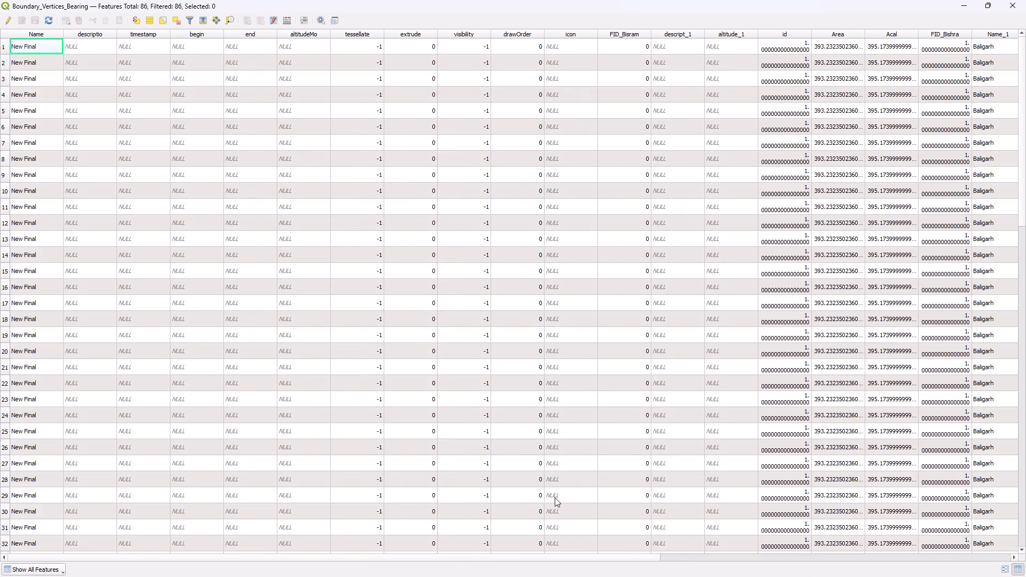
# Turn on editing for the Boundary_Vertices_Bearing layer and add a new attribute field named Difference.
pyautogui.moveTo(465, 556); pyautogui.dragTo(1025, 512)
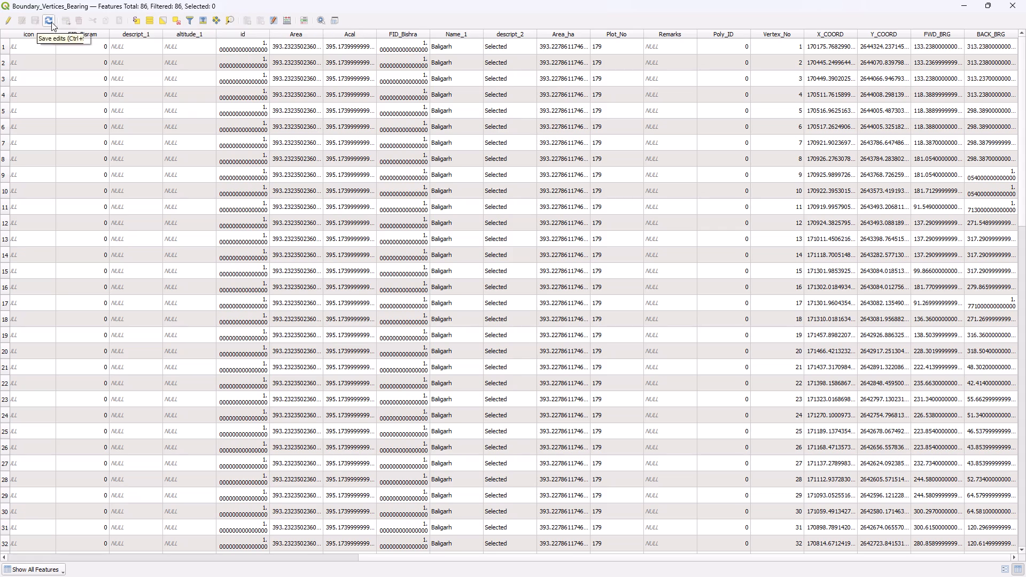
pyautogui.click(0, 17)
pyautogui.click(9, 17)
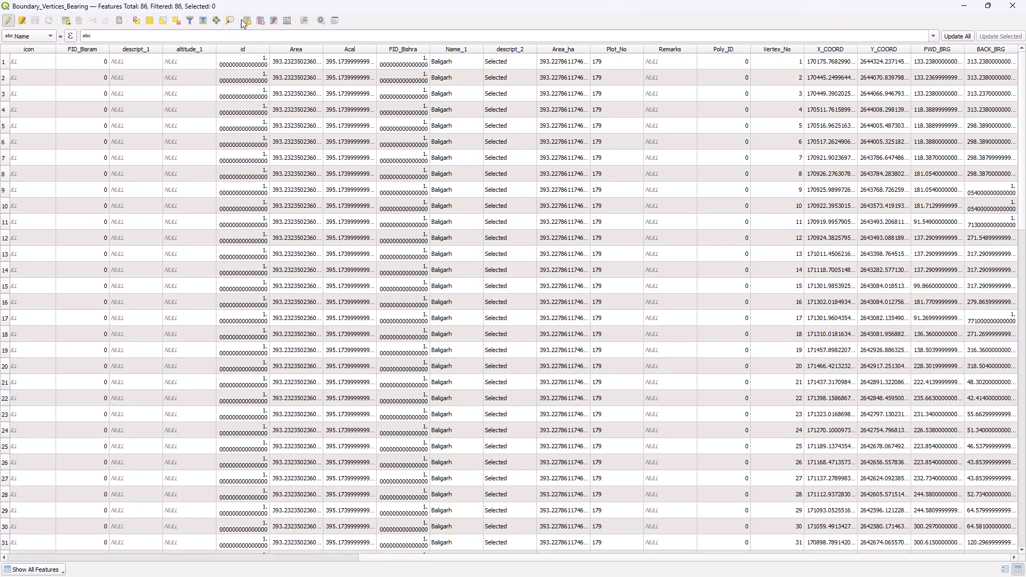
pyautogui.click(246, 22)
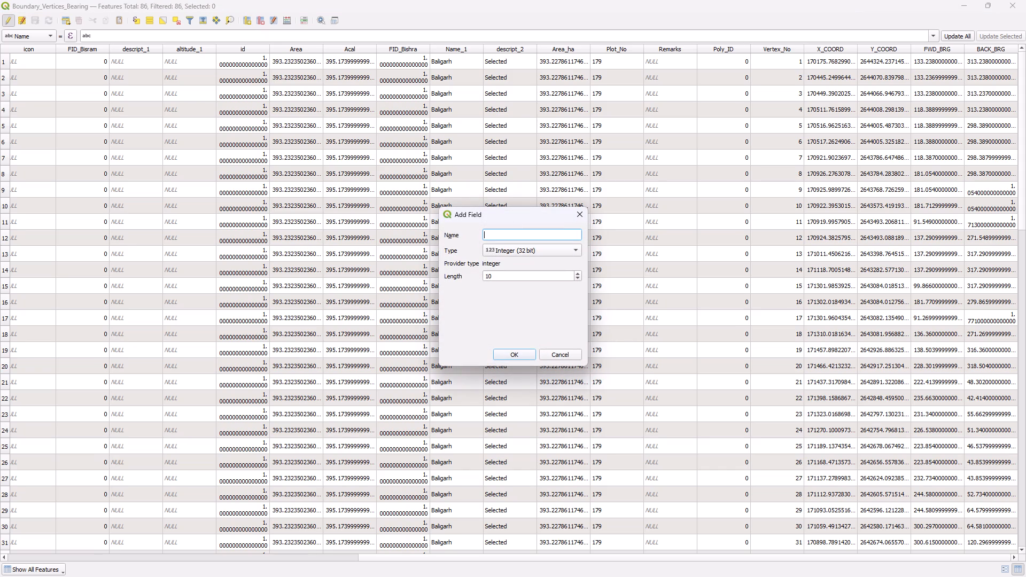
pyautogui.write('Difference')
pyautogui.click(509, 256)
pyautogui.moveTo(512, 265); pyautogui.dragTo(517, 275)
pyautogui.click(521, 354)
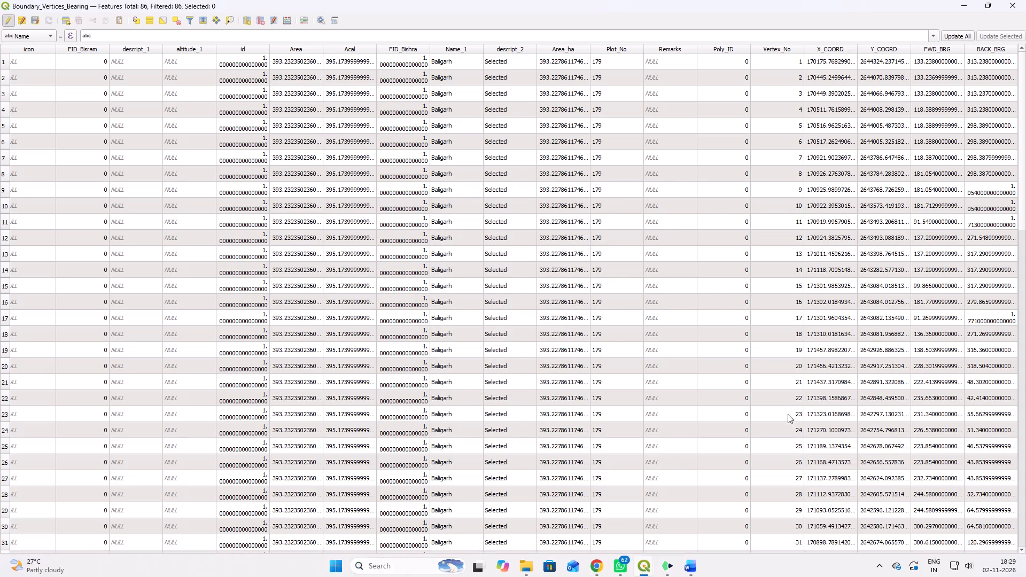
# Sort the attribute table by the Difference column.
pyautogui.moveTo(833, 556); pyautogui.dragTo(943, 566)
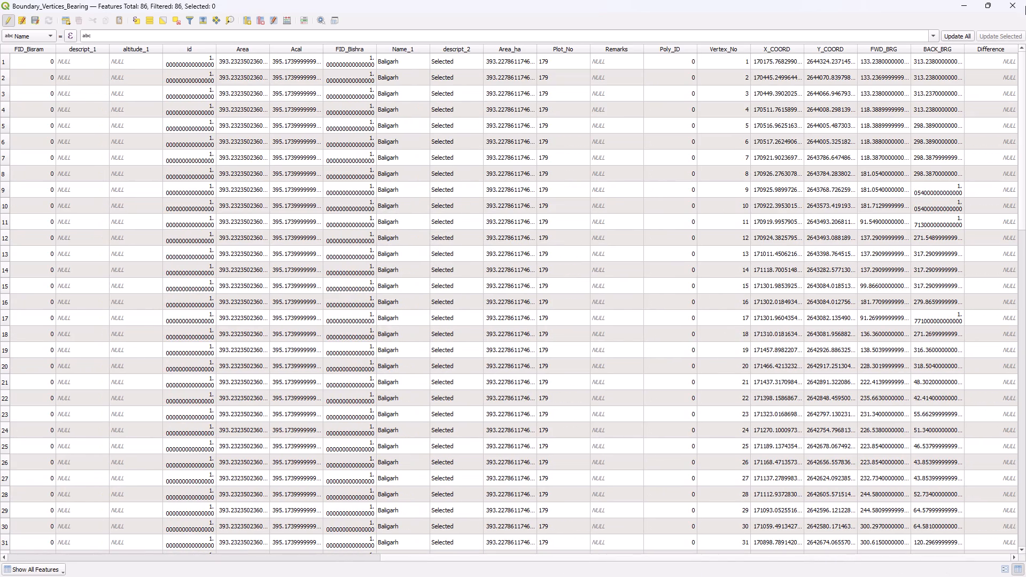
pyautogui.click(992, 66)
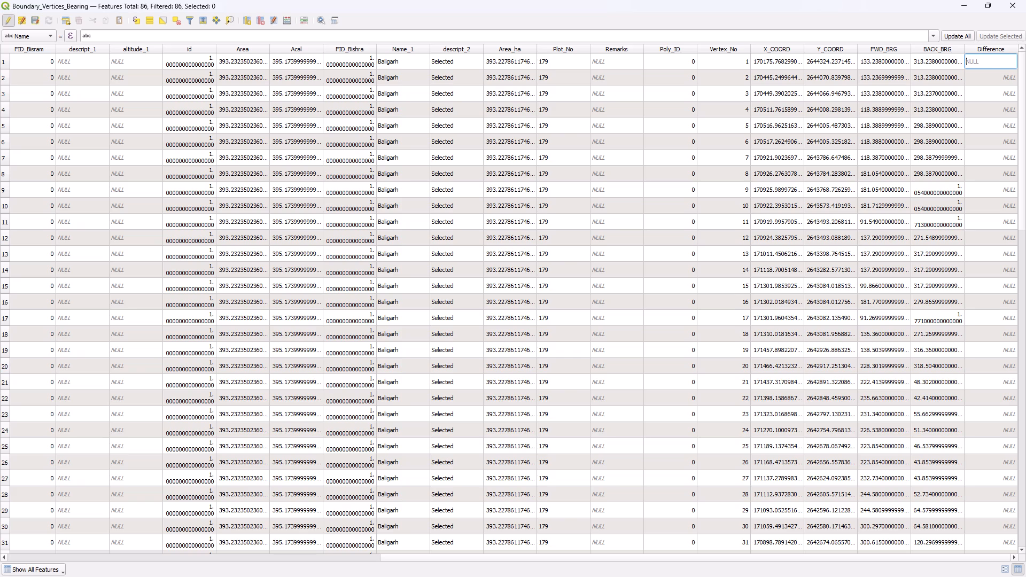
pyautogui.click(994, 49)
pyautogui.click(994, 49)
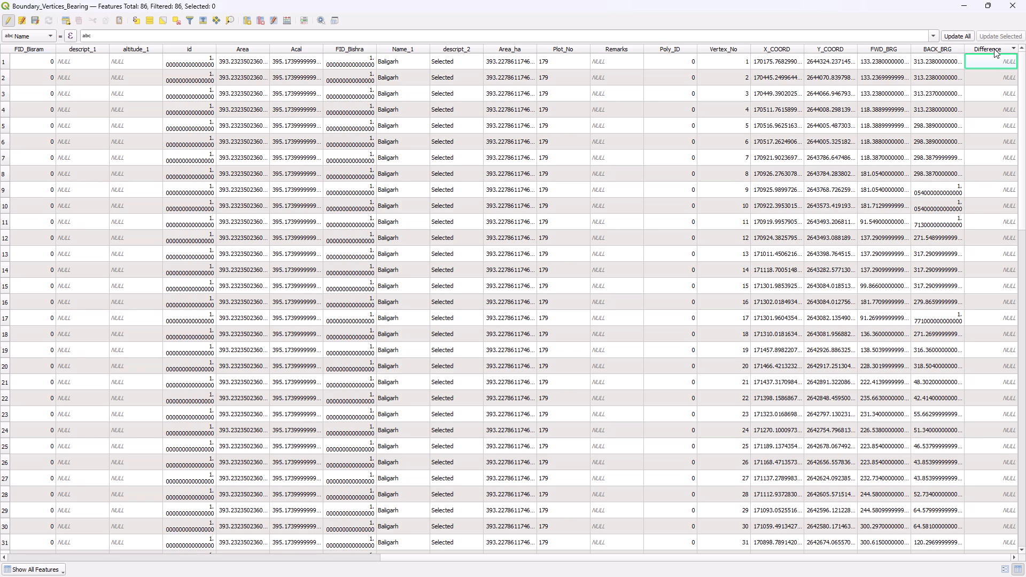
pyautogui.click(987, 45)
pyautogui.click(986, 50)
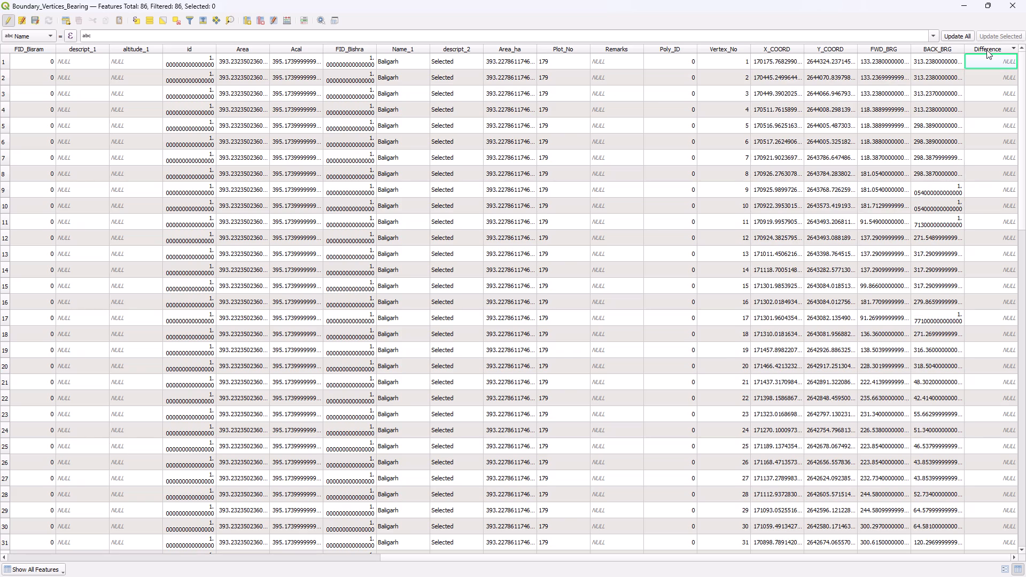
pyautogui.rightClick(986, 50)
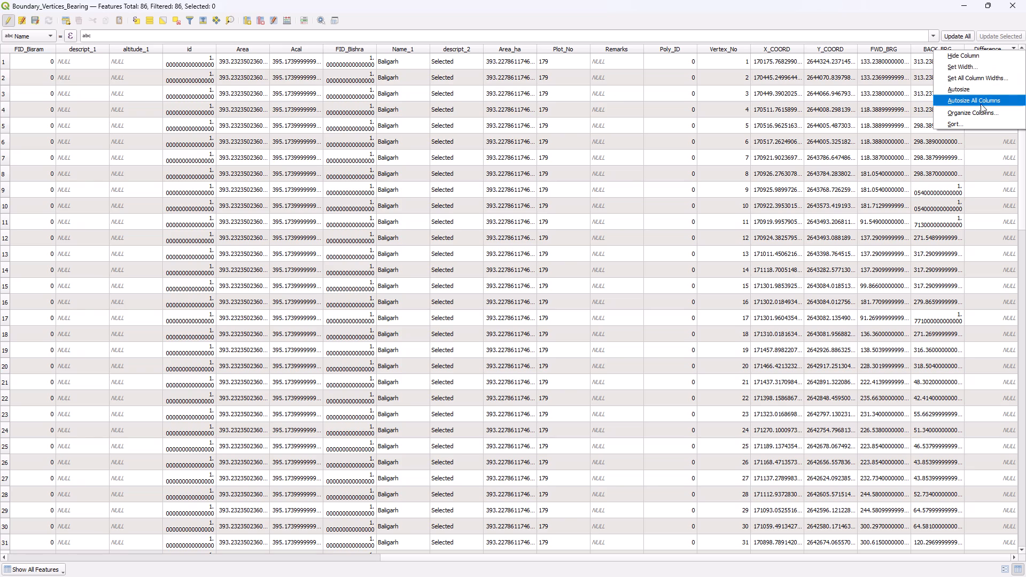
pyautogui.click(979, 154)
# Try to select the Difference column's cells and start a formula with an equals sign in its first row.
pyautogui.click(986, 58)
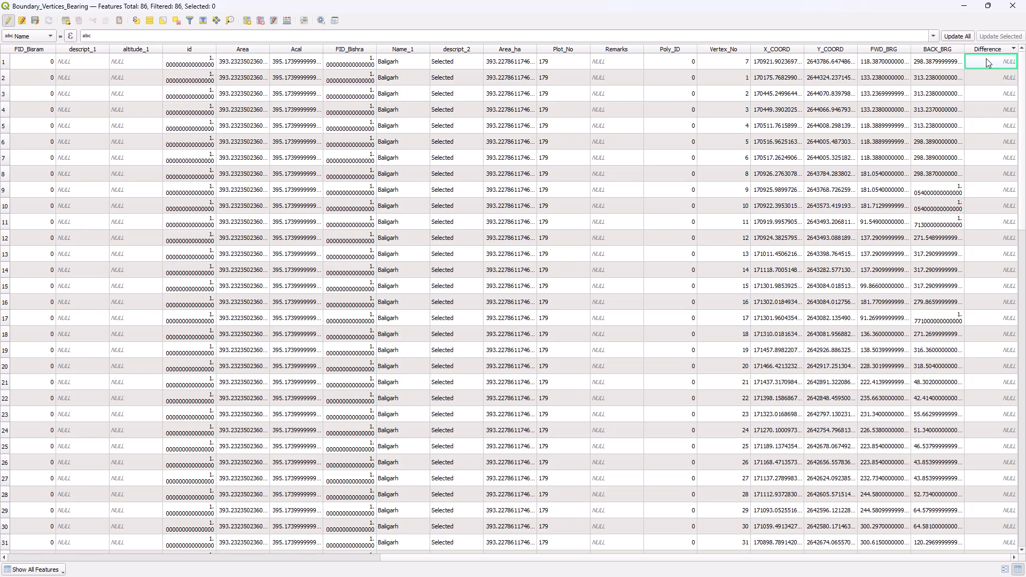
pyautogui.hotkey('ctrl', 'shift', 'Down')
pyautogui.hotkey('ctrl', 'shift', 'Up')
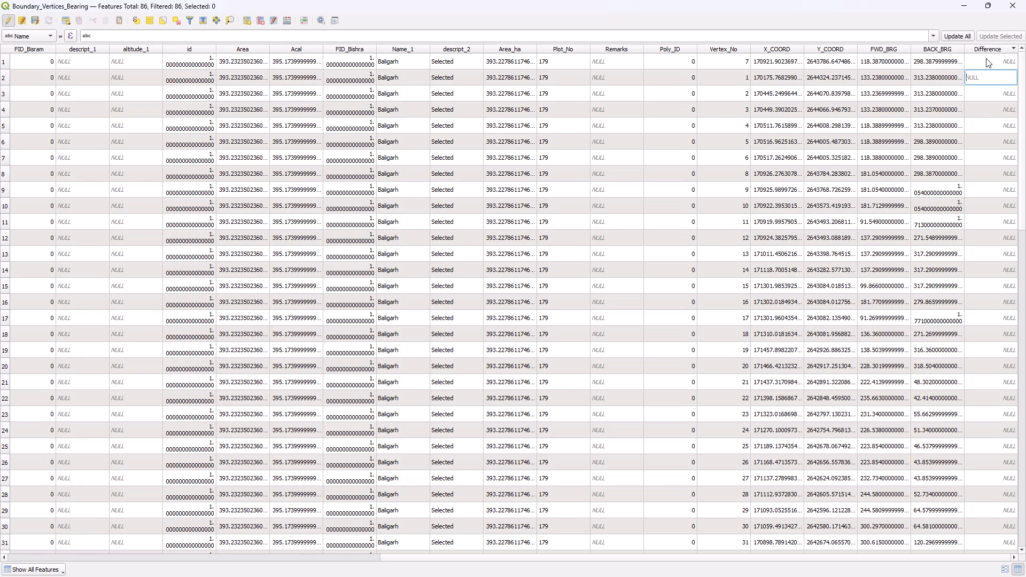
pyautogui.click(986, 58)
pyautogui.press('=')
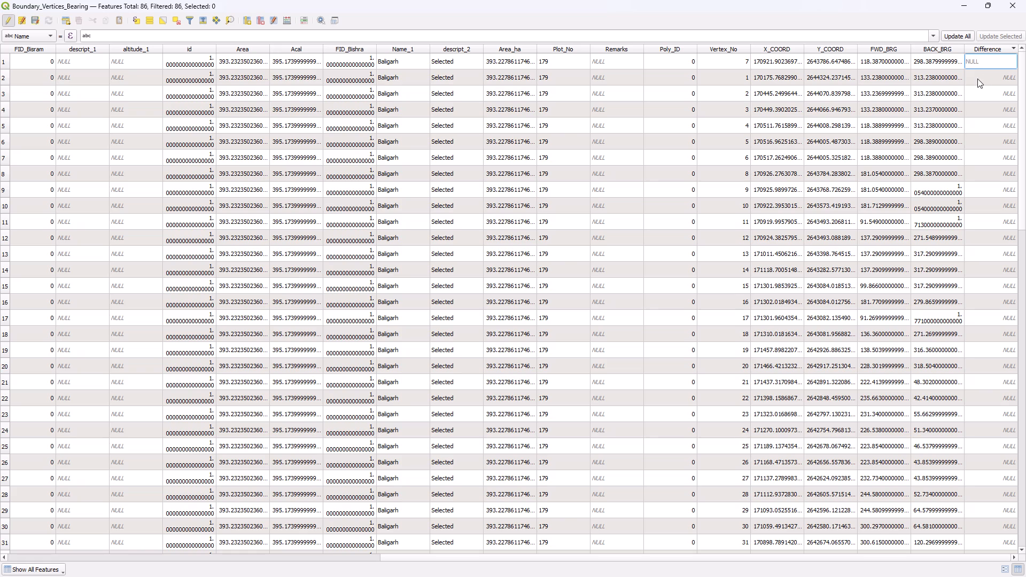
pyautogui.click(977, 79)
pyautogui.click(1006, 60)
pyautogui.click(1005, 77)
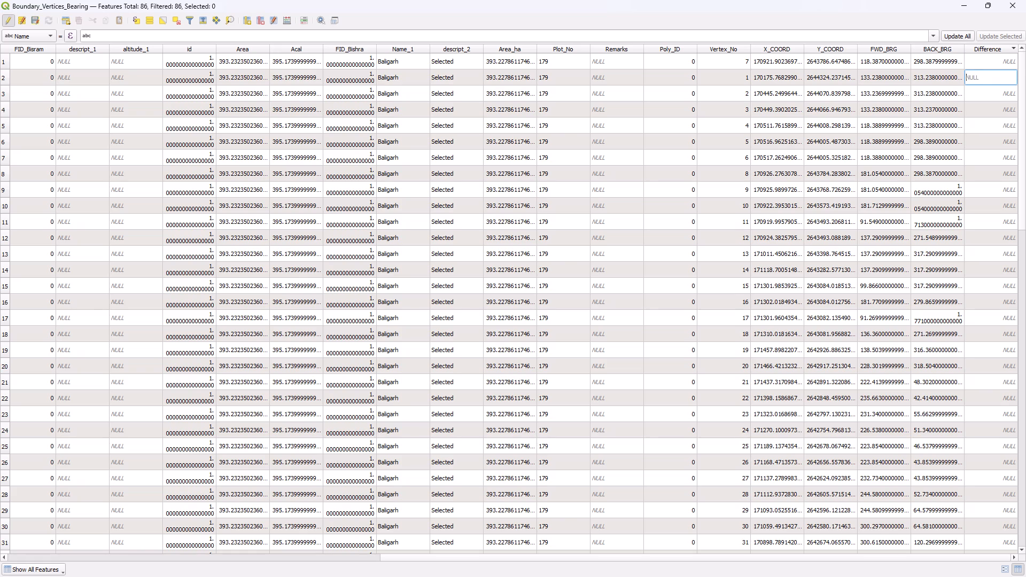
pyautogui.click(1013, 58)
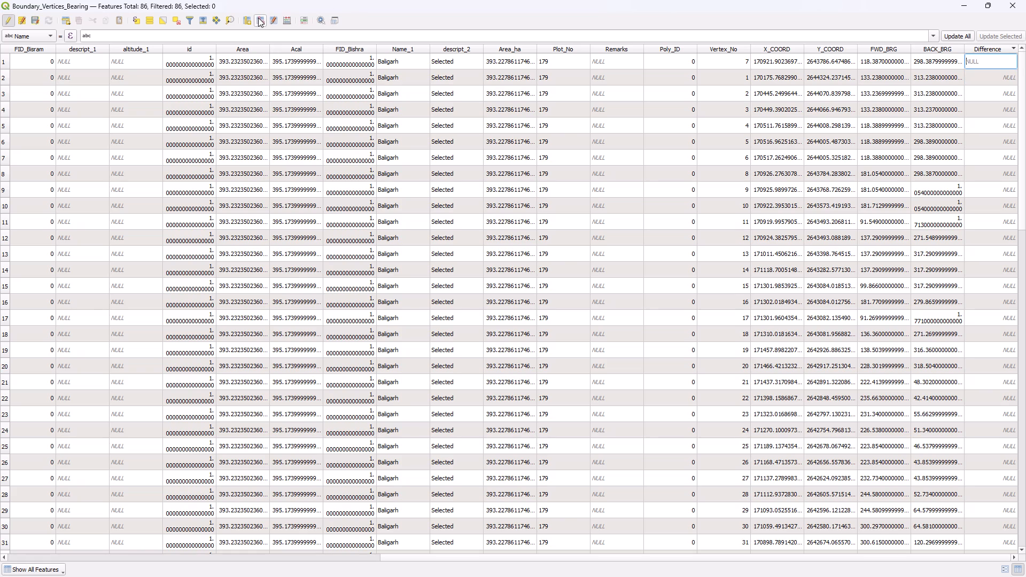
# Open the Field Calculator and set it to update the existing Difference field instead of creating a new one.
pyautogui.click(289, 21)
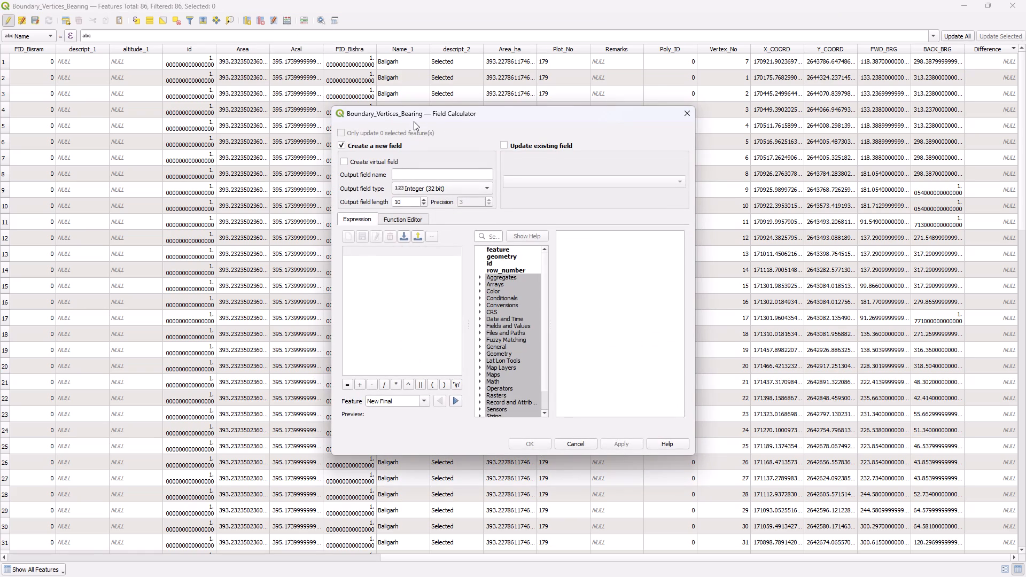
pyautogui.click(343, 143)
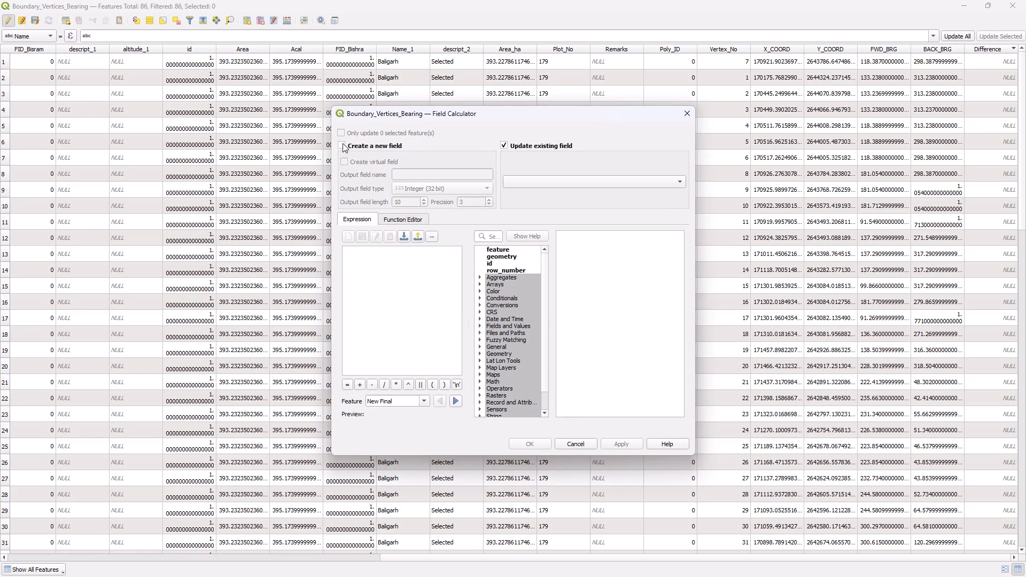
pyautogui.click(556, 181)
pyautogui.scroll(-1, 547, 459)
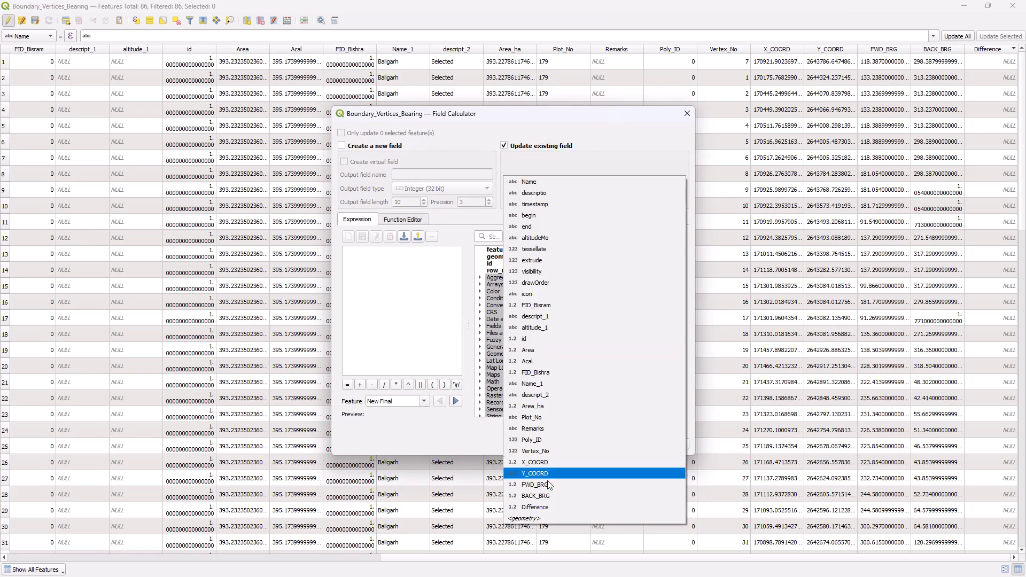
pyautogui.click(549, 504)
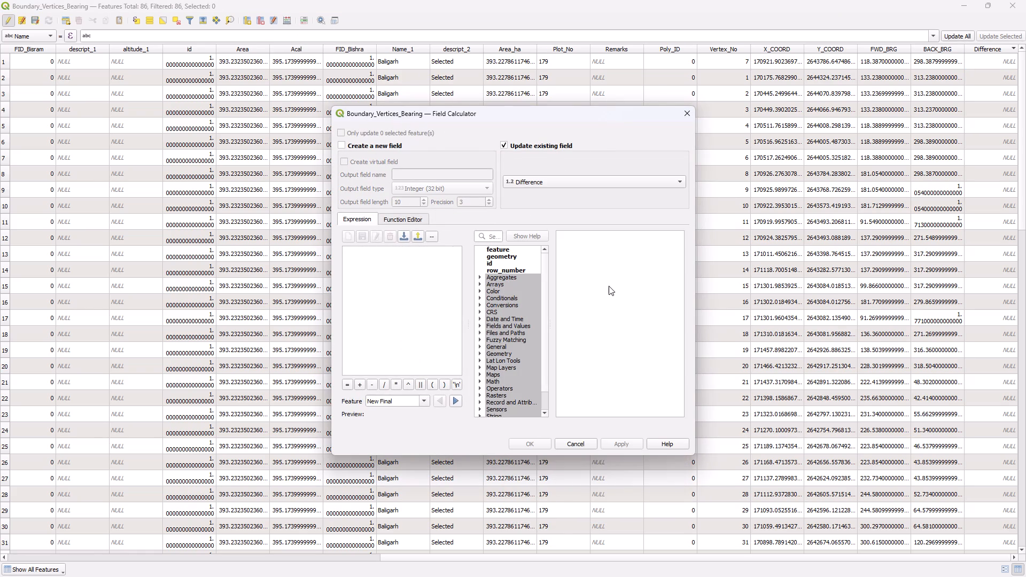
pyautogui.click(613, 282)
# Enter the expression BACK_BRG-FWD_BRG for the Difference field.
pyautogui.click(401, 255)
pyautogui.press('=')
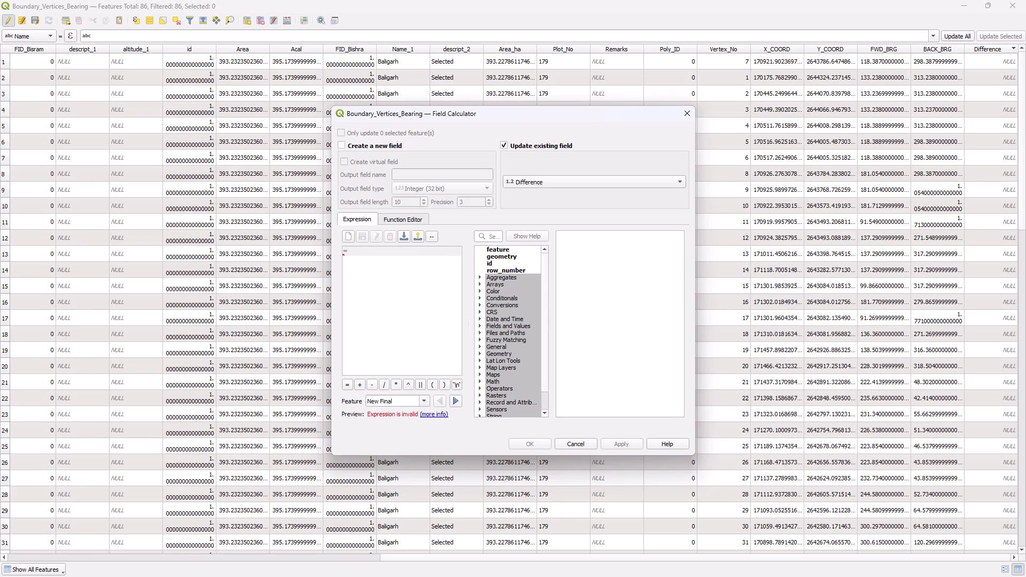
pyautogui.press('BackSpace')
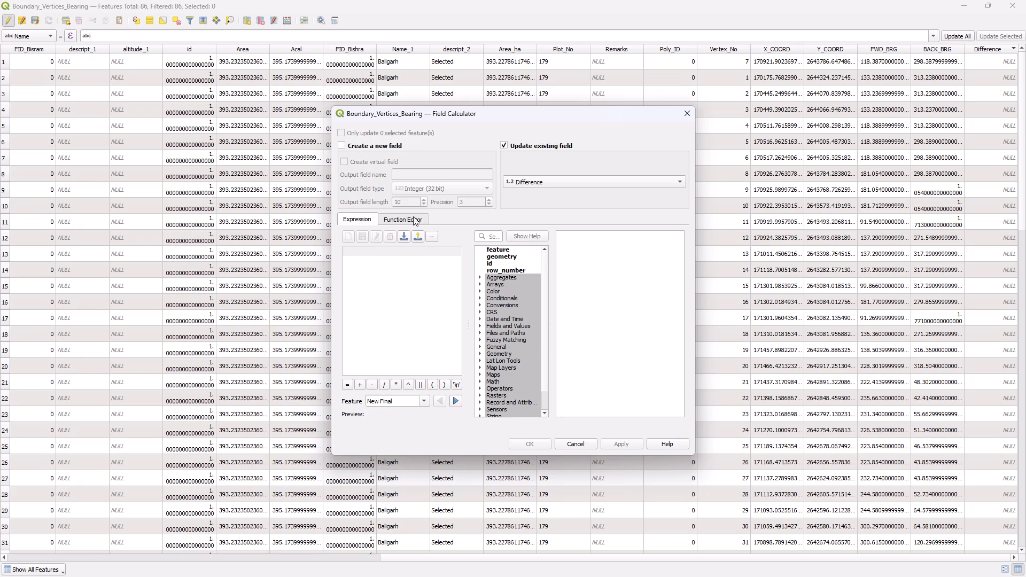
pyautogui.click(923, 109)
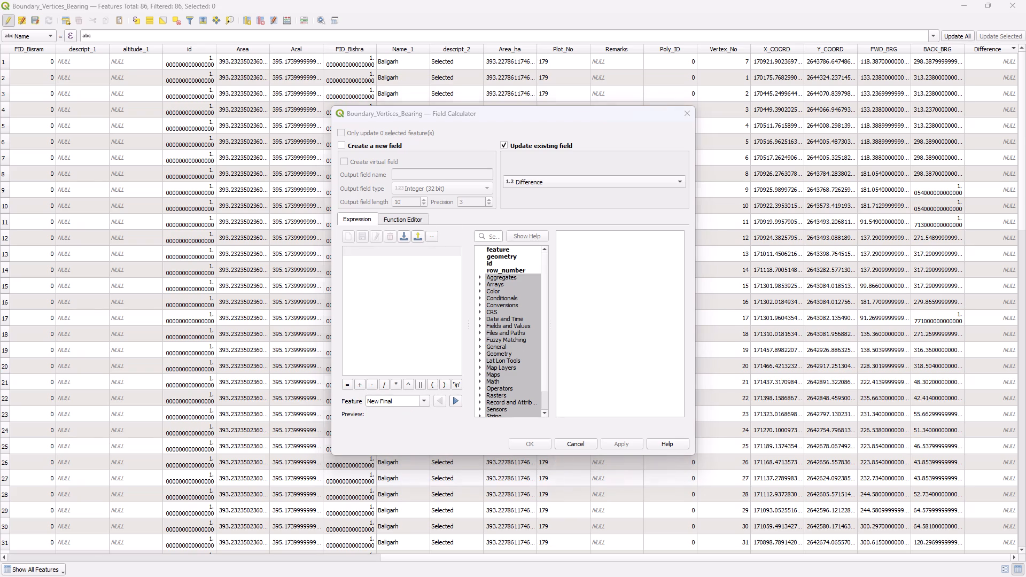
pyautogui.write('BACK_BR')
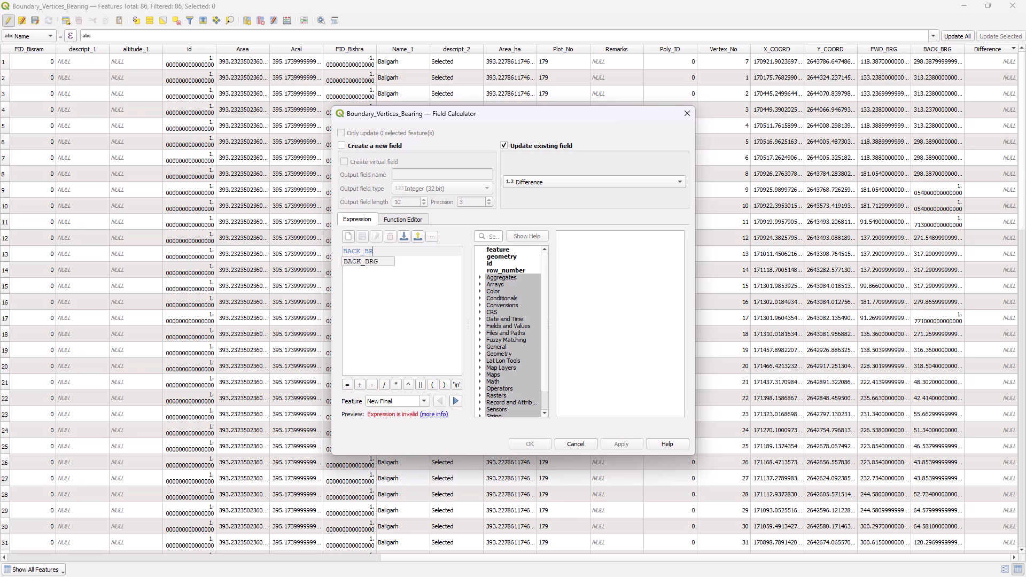
pyautogui.click(374, 259)
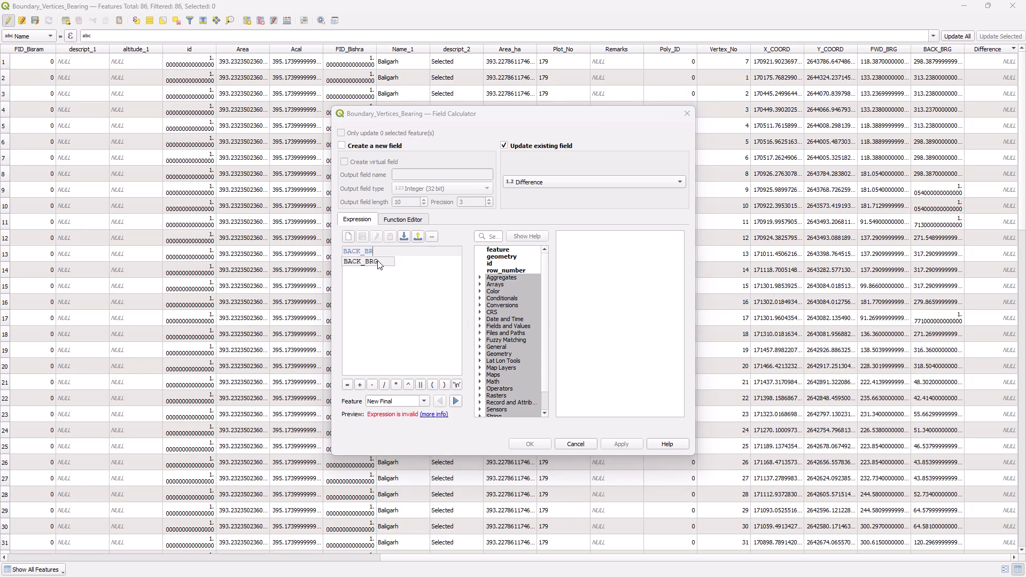
pyautogui.doubleClick(380, 261)
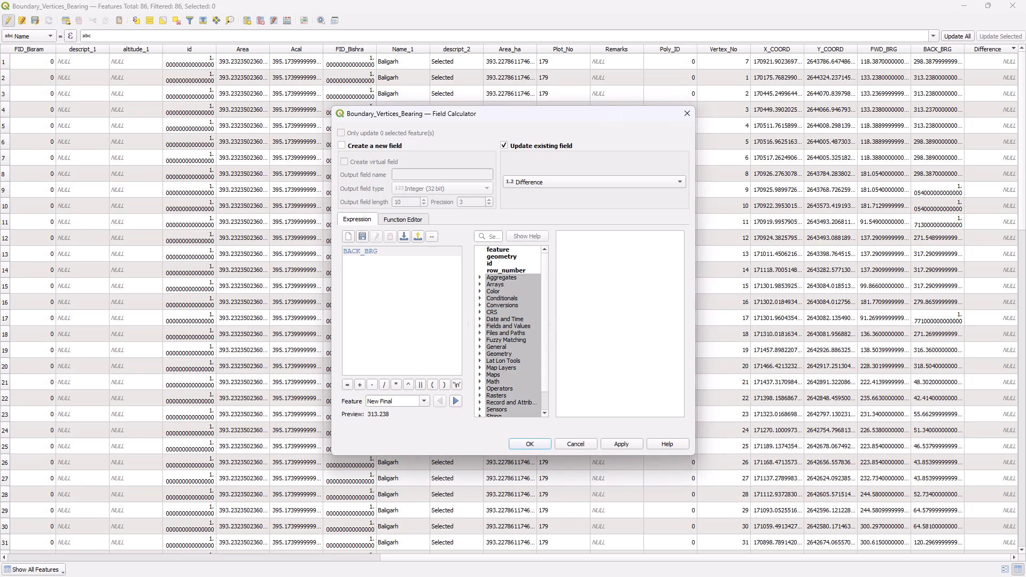
pyautogui.press('-')
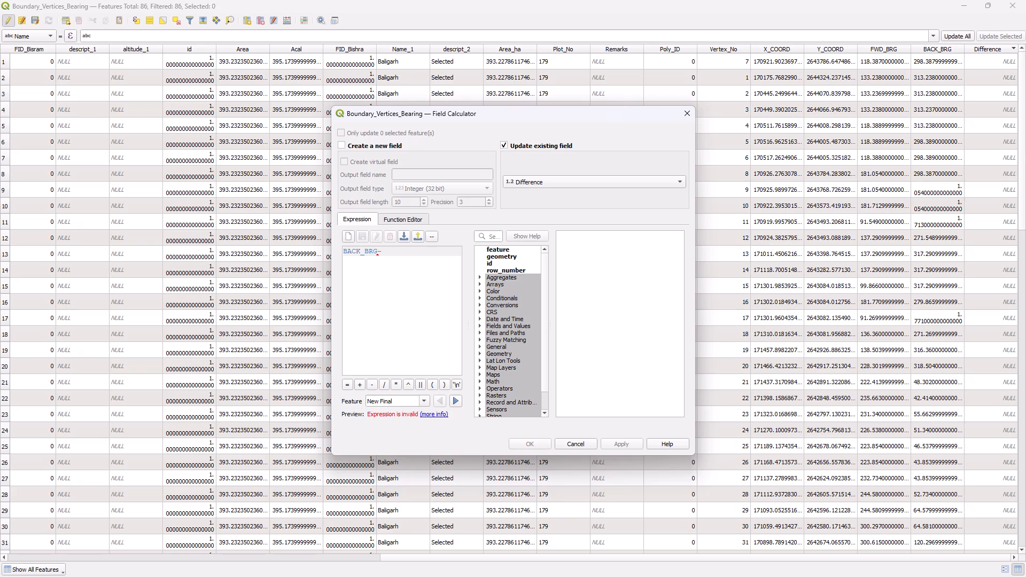
pyautogui.write('FWD')
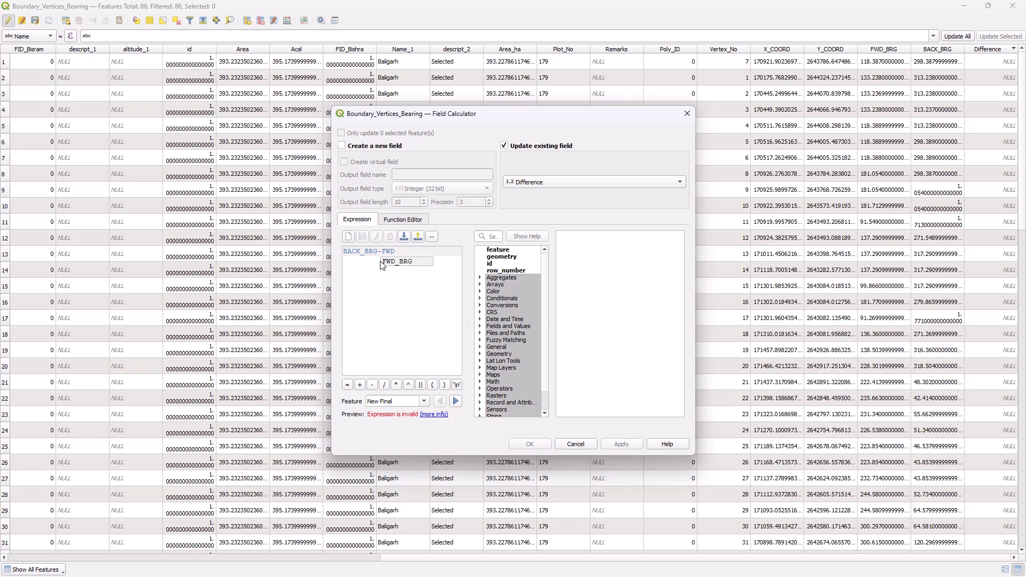
pyautogui.doubleClick(391, 263)
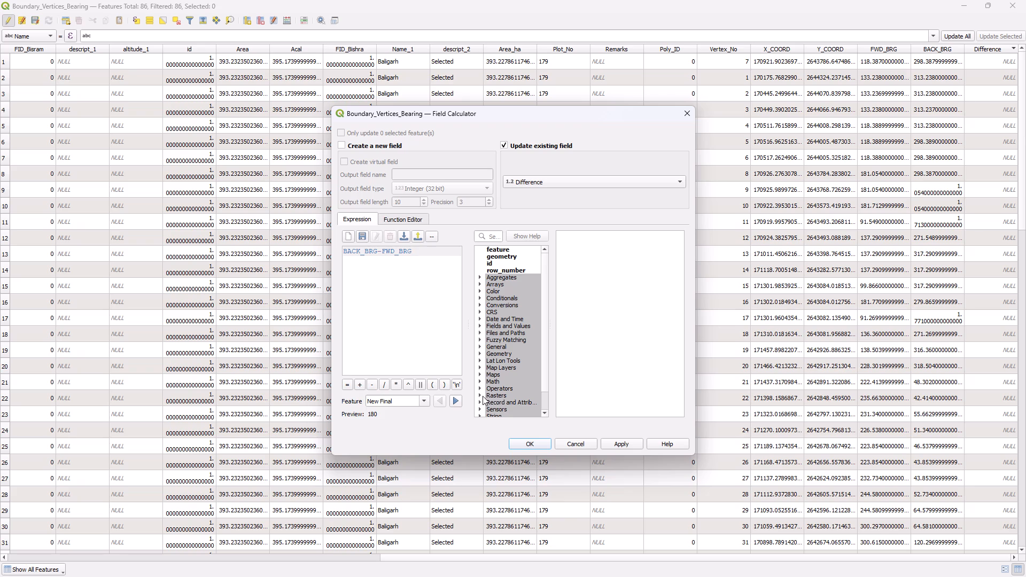
# Wrap the bearing subtraction in the ABS function and subtract 180, making the expression ABS(BACK_BRG-FWD_BRG)-180.
pyautogui.click(482, 380)
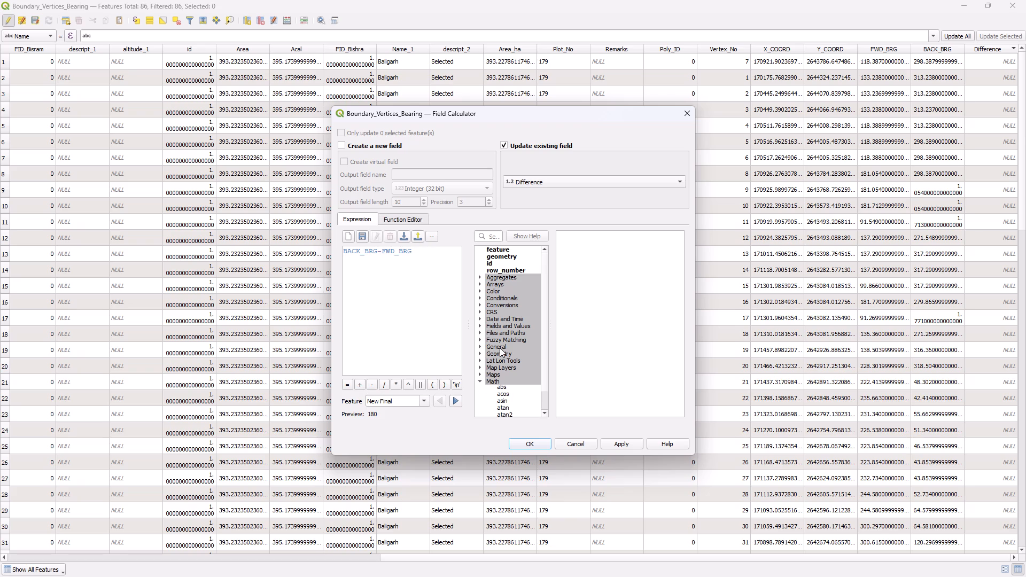
pyautogui.click(504, 388)
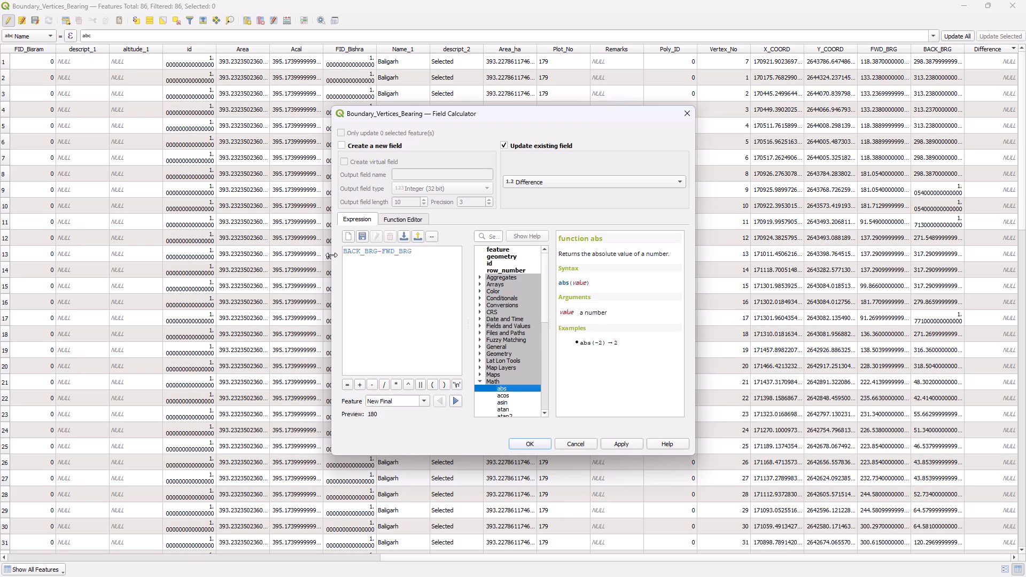
pyautogui.click(345, 252)
pyautogui.write('ABS(')
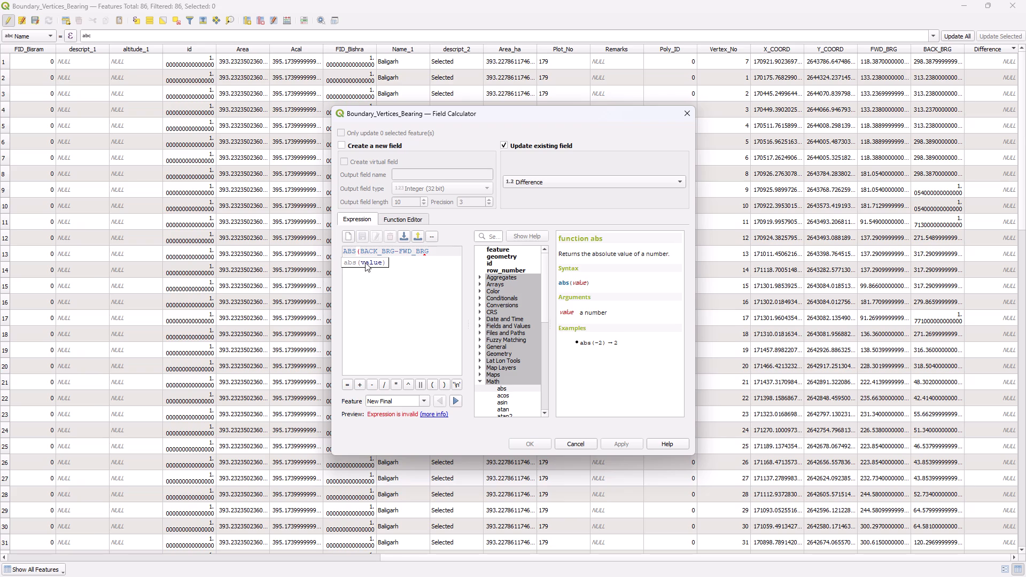
pyautogui.doubleClick(375, 263)
pyautogui.hotkey('shift', ')')
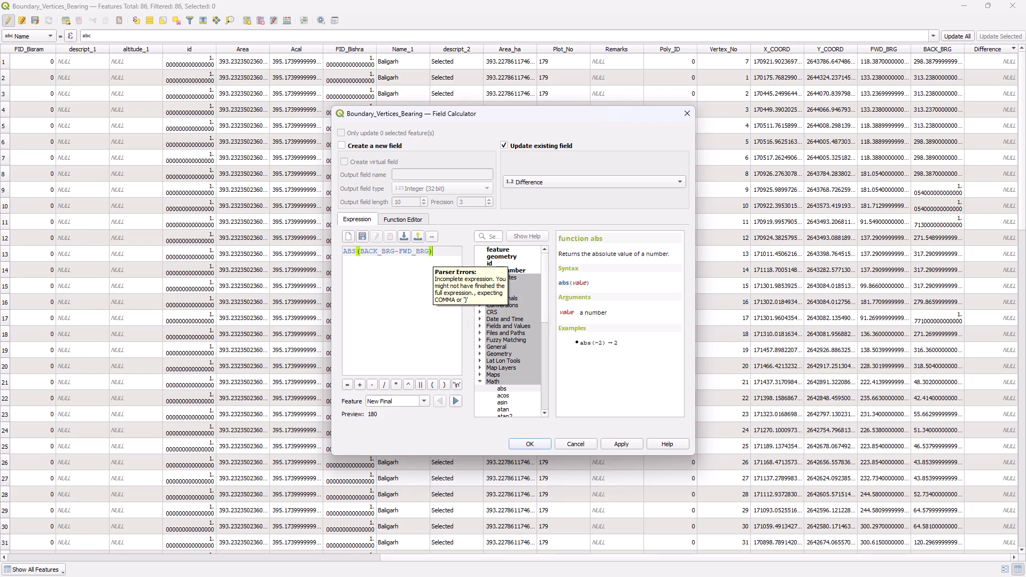
pyautogui.click(434, 255)
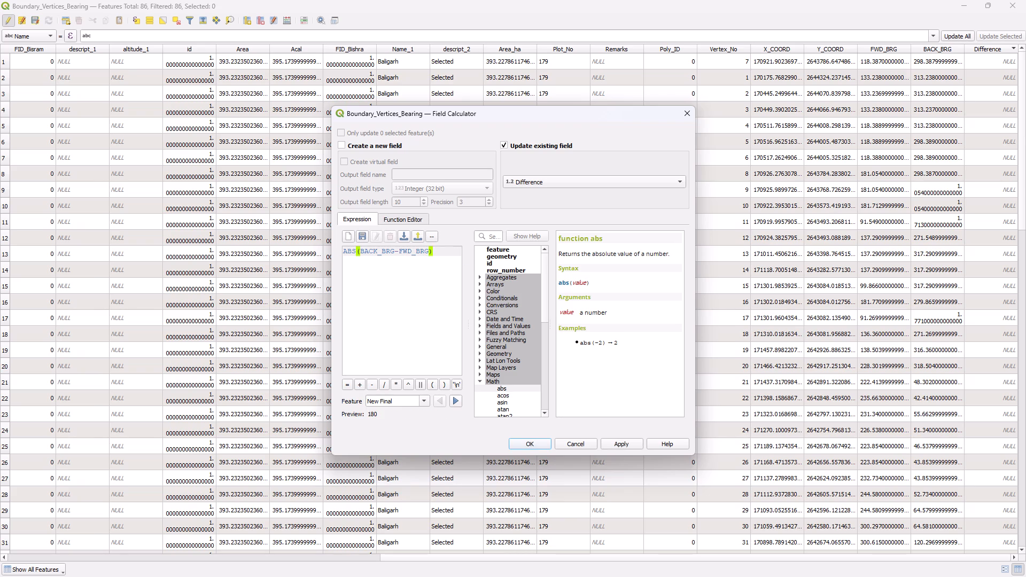
pyautogui.press('-')
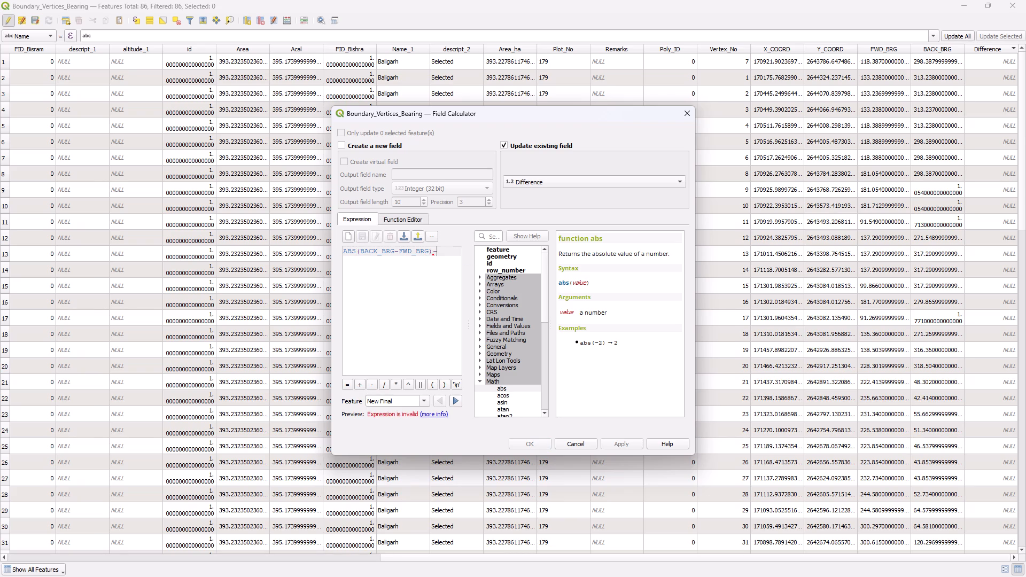
pyautogui.write('180')
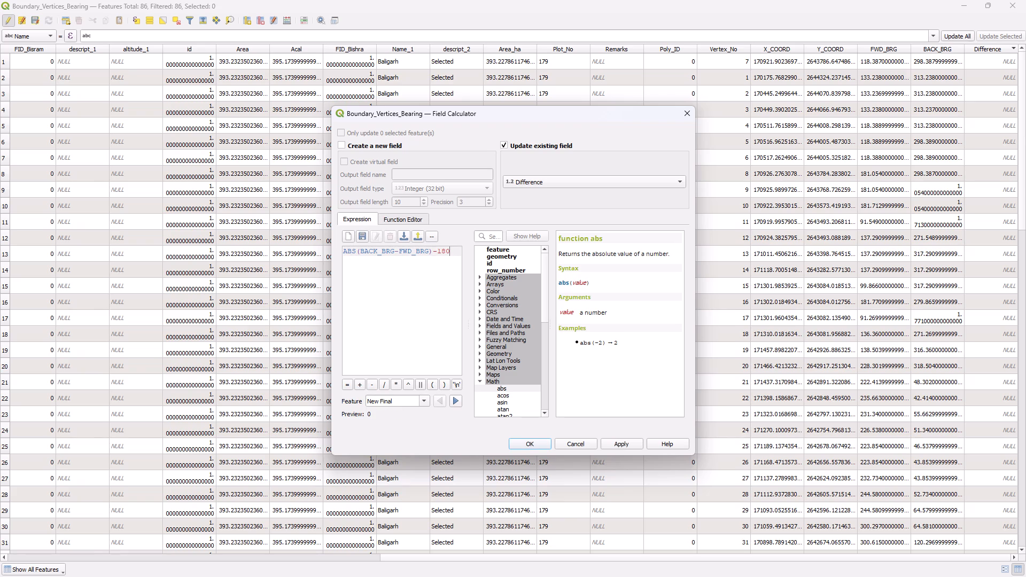
# Enclose the whole expression in an outer ABS, making ABS(ABS(BACK_BRG-FWD_BRG)-180), and apply it to the Difference field.
pyautogui.hotkey('shift', ')')
pyautogui.press('Left')
pyautogui.press('Left')
pyautogui.press('Left')
pyautogui.press('Left')
pyautogui.press('Left')
pyautogui.press('Left')
pyautogui.press('Left')
pyautogui.press('Left')
pyautogui.press('Left')
pyautogui.press('Left')
pyautogui.press('Left')
pyautogui.press('Left')
pyautogui.press('Left')
pyautogui.press('Left')
pyautogui.press('Left')
pyautogui.press('Left')
pyautogui.press('Left')
pyautogui.press('Left')
pyautogui.press('Left')
pyautogui.press('Left')
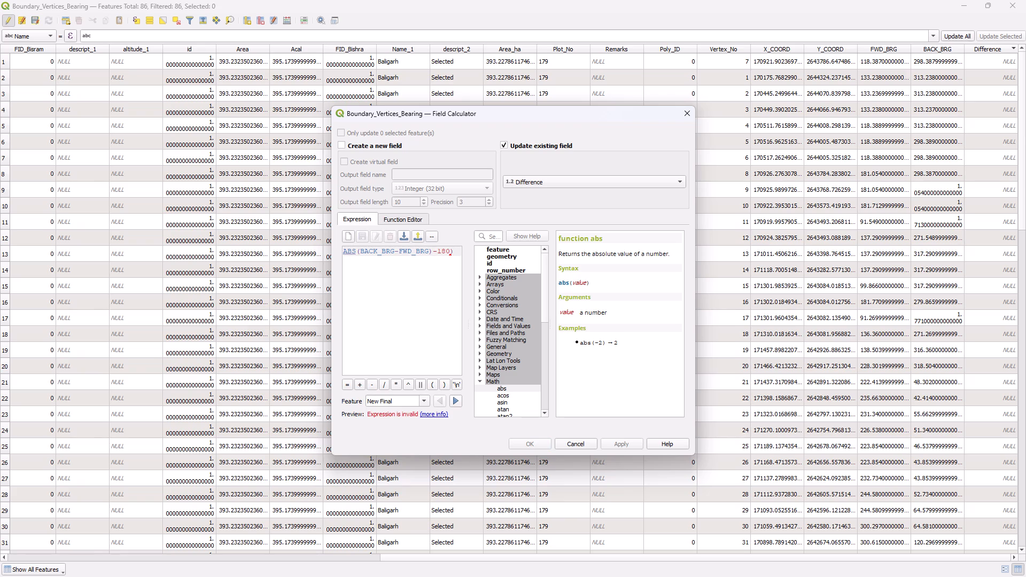
pyautogui.write('ABS')
pyautogui.hotkey('shift', '(')
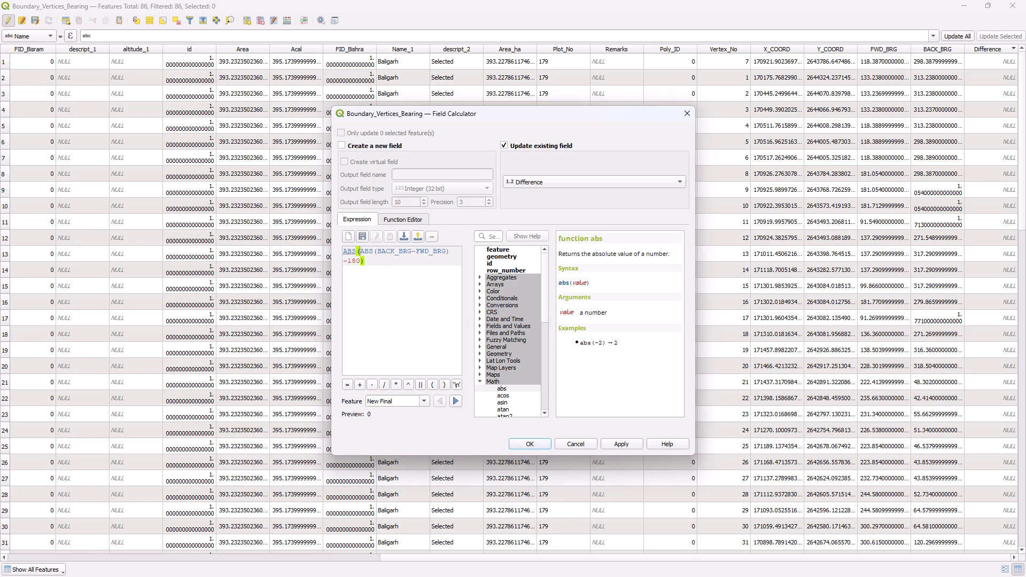
pyautogui.click(397, 306)
pyautogui.click(627, 441)
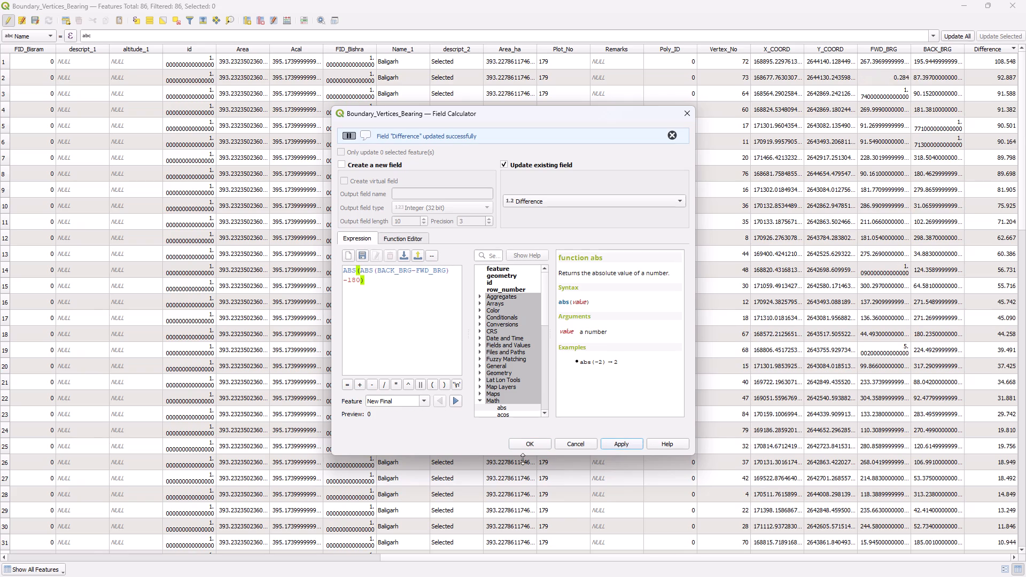
pyautogui.click(518, 447)
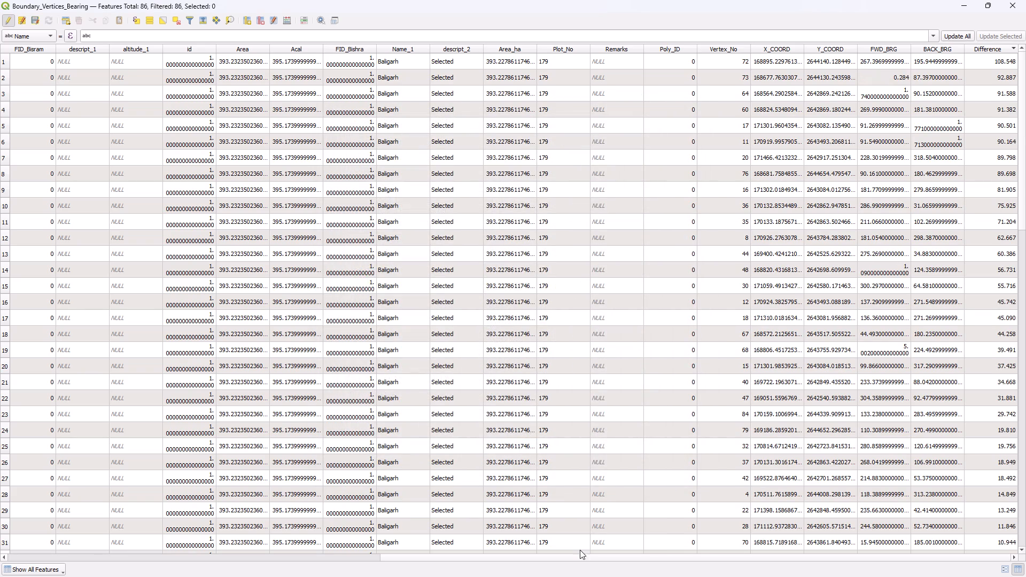
# Examine the calculated Difference values from the first to the last row of the attribute table.
pyautogui.moveTo(586, 556); pyautogui.dragTo(653, 549)
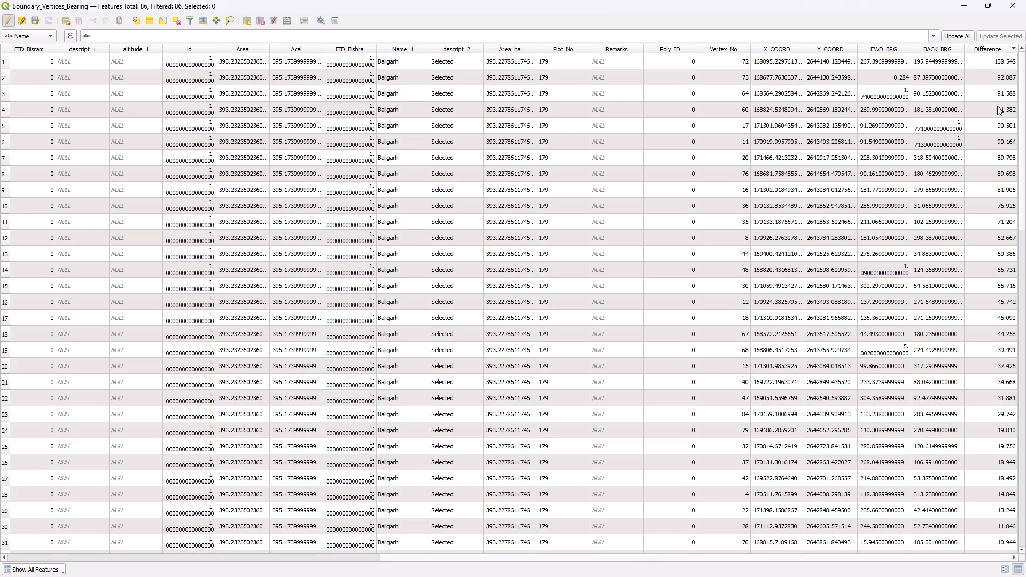
pyautogui.click(996, 64)
pyautogui.click(999, 118)
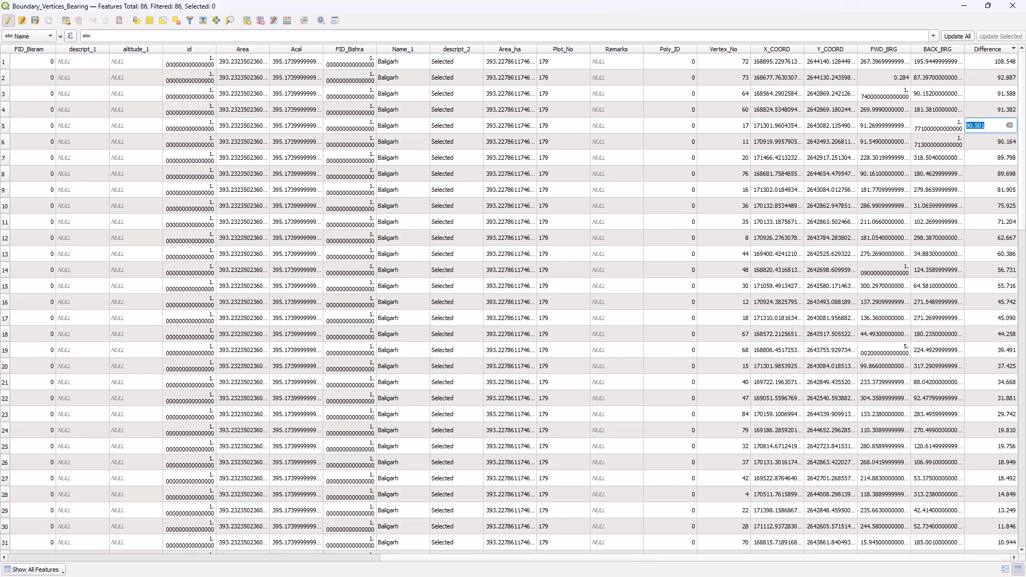
pyautogui.scroll(-2, 1000, 198)
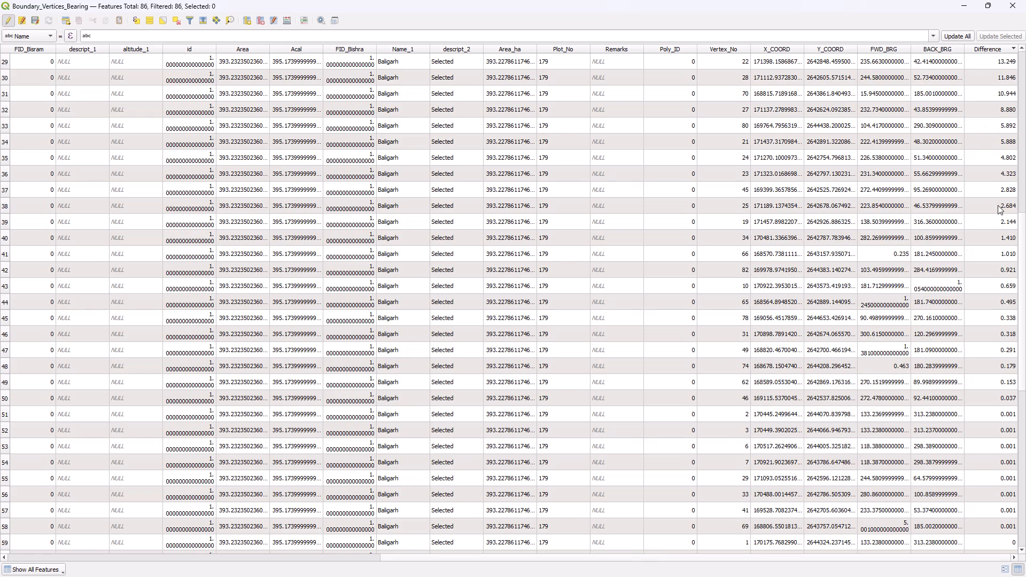
pyautogui.scroll(-1, 986, 309)
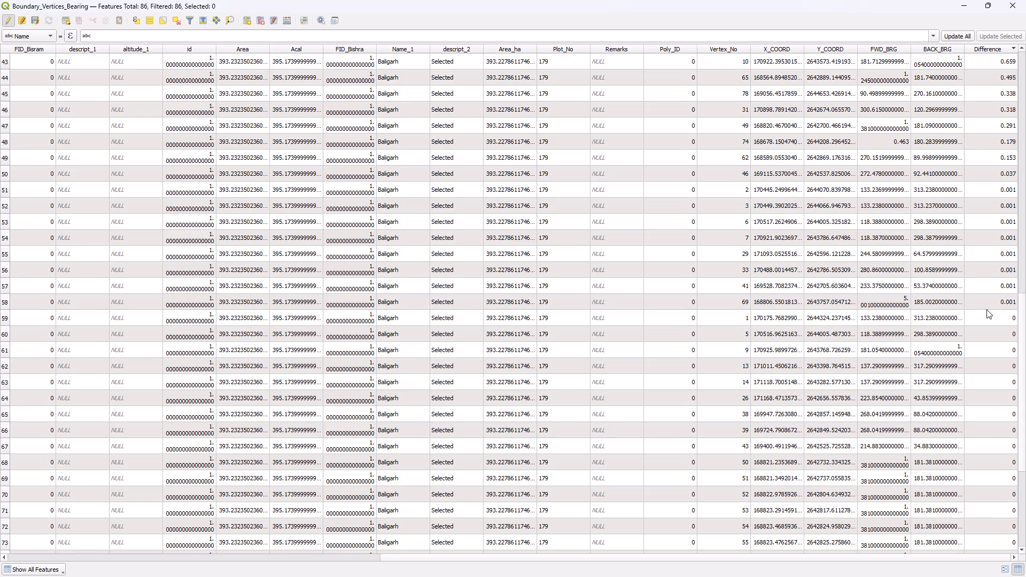
pyautogui.scroll(-2, 986, 309)
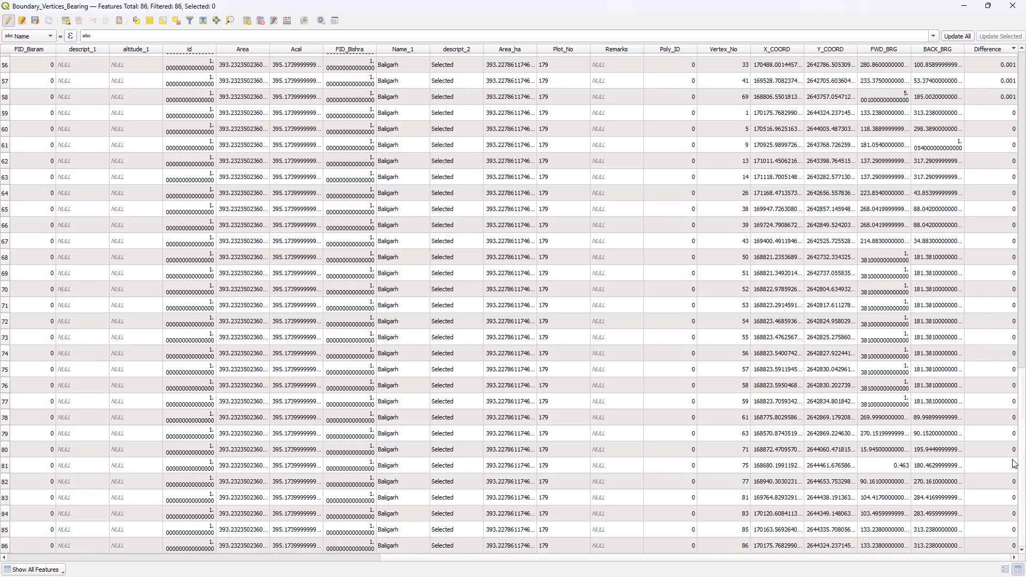
pyautogui.scroll(1, 1011, 454)
pyautogui.scroll(-3, 1007, 441)
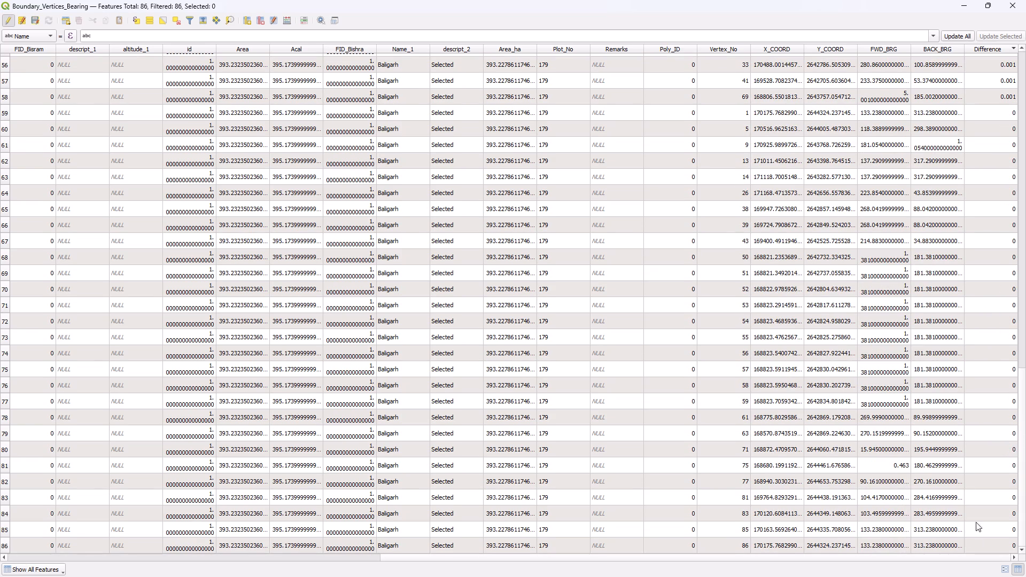
# Recheck the Difference values across the attribute table, from the last rows to the first rows and back.
pyautogui.click(999, 548)
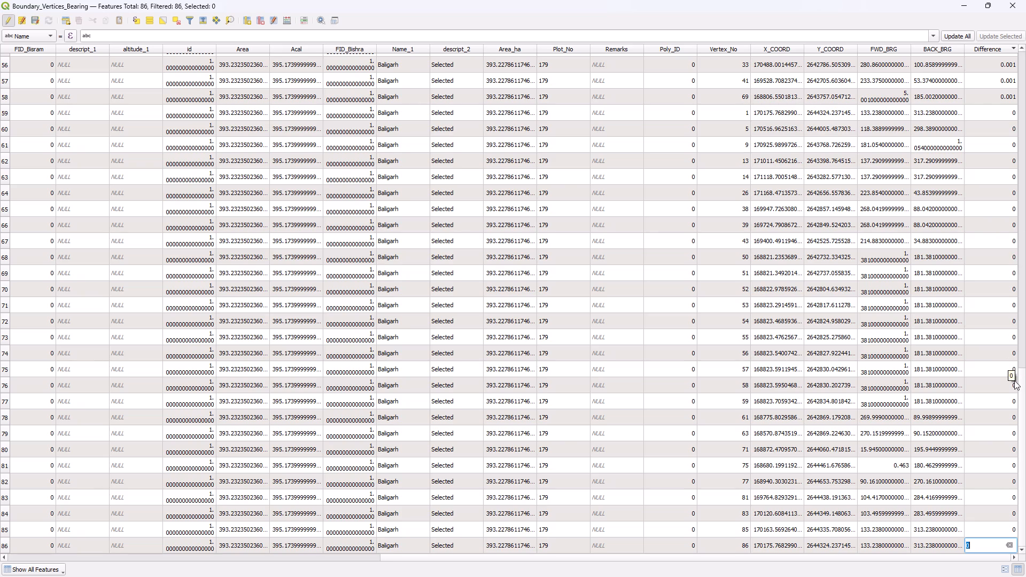
pyautogui.click(985, 482)
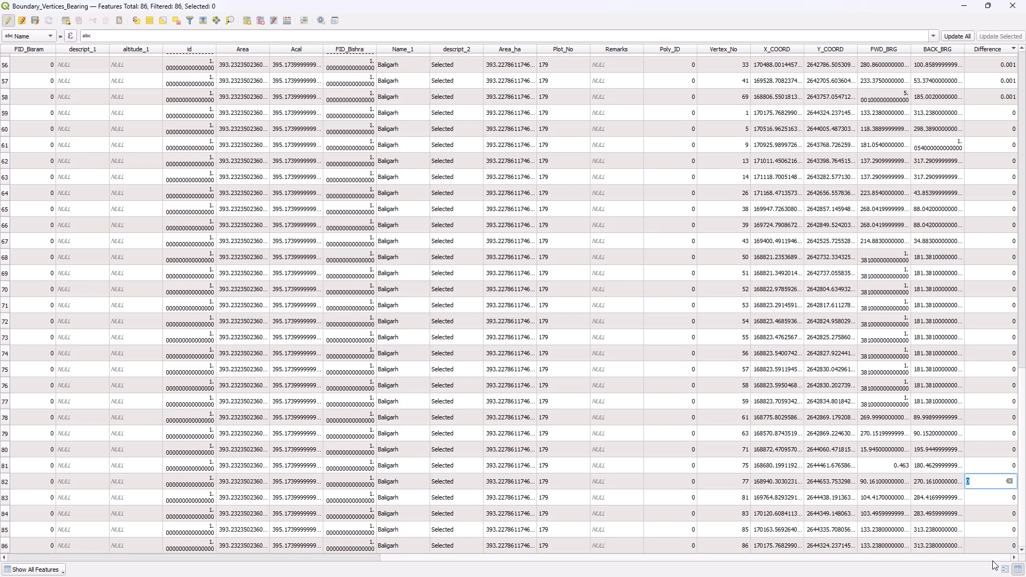
pyautogui.scroll(8, 1025, 347)
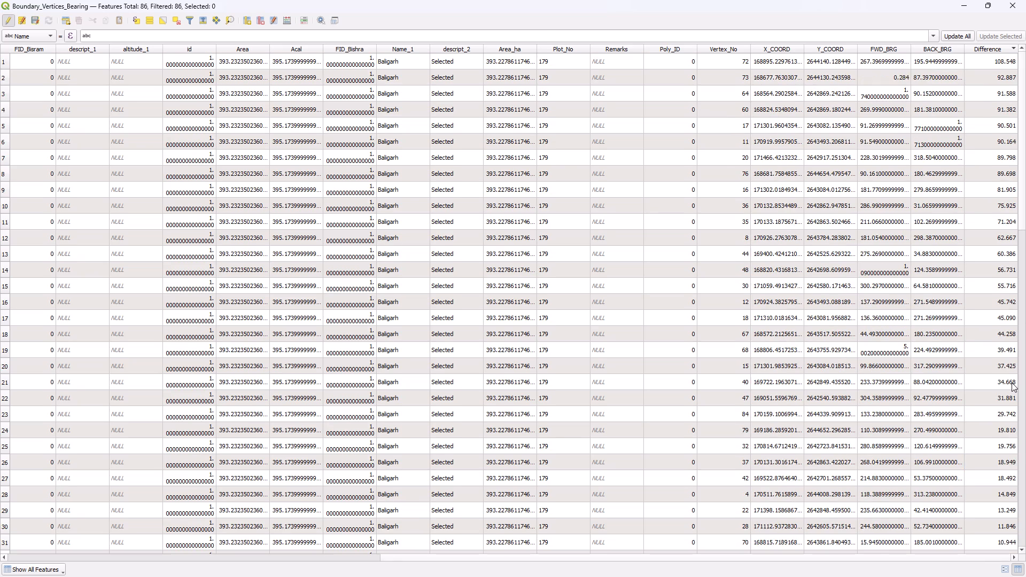
pyautogui.scroll(-4, 1012, 383)
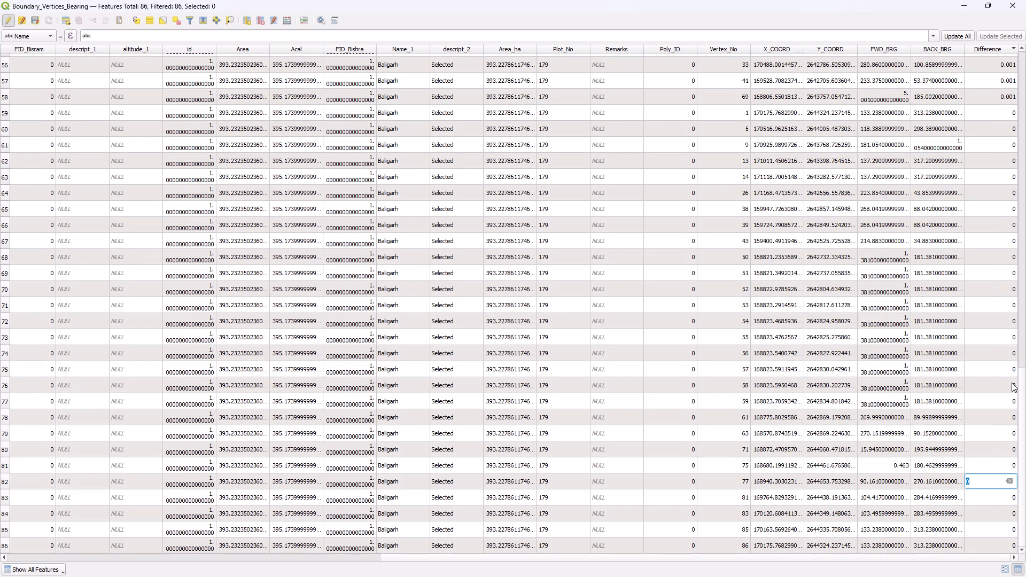
pyautogui.scroll(-4, 1012, 383)
# End editing of Boundary_Vertices_Bearing, save the calculated Difference values, and close the attribute table.
pyautogui.click(7, 18)
pyautogui.click(501, 301)
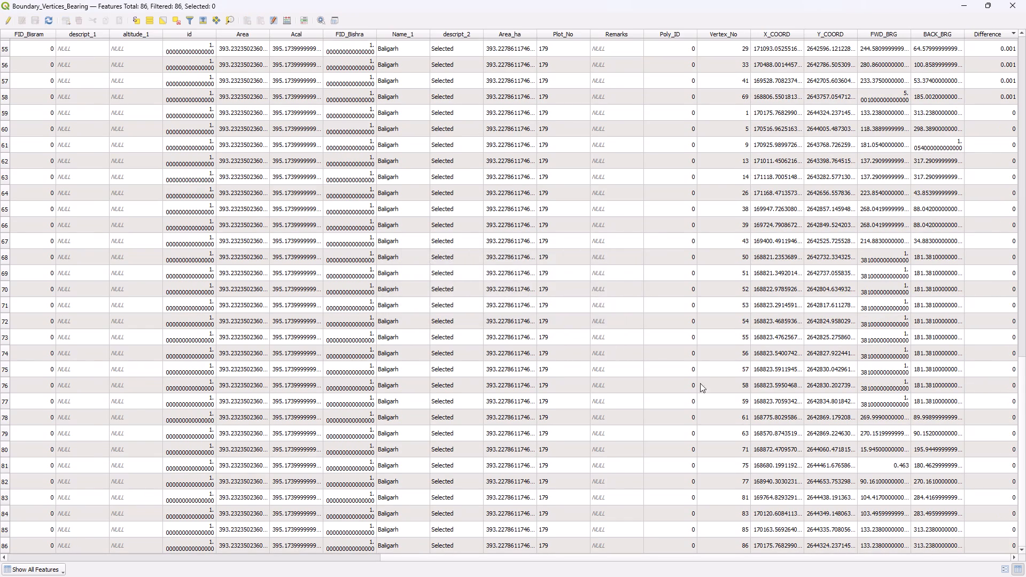
pyautogui.click(1025, 0)
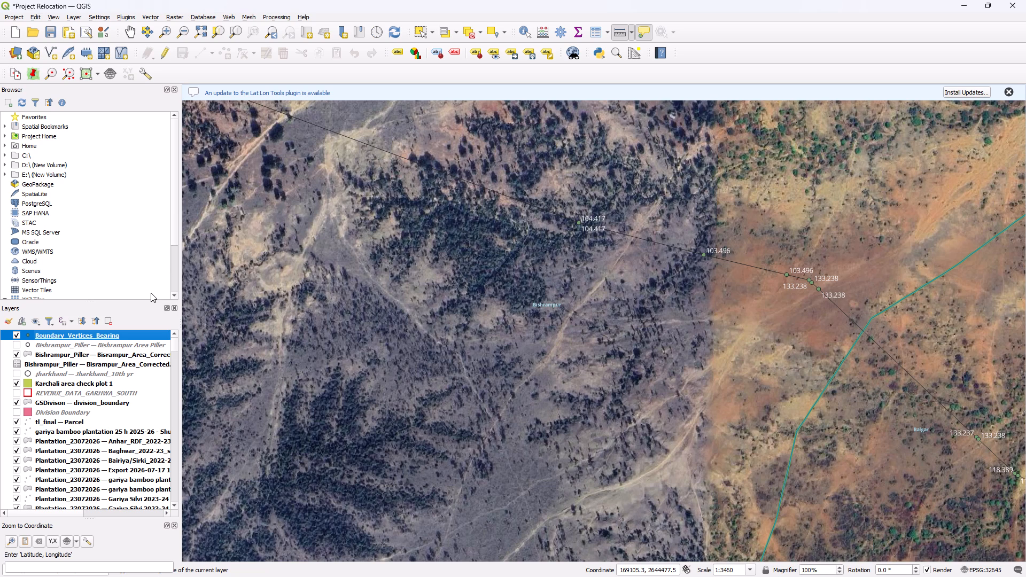
# Set the single labels of the Boundary_Vertices_Bearing layer to show the Difference field and apply the change.
pyautogui.rightClick(92, 331)
pyautogui.click(144, 565)
pyautogui.click(456, 151)
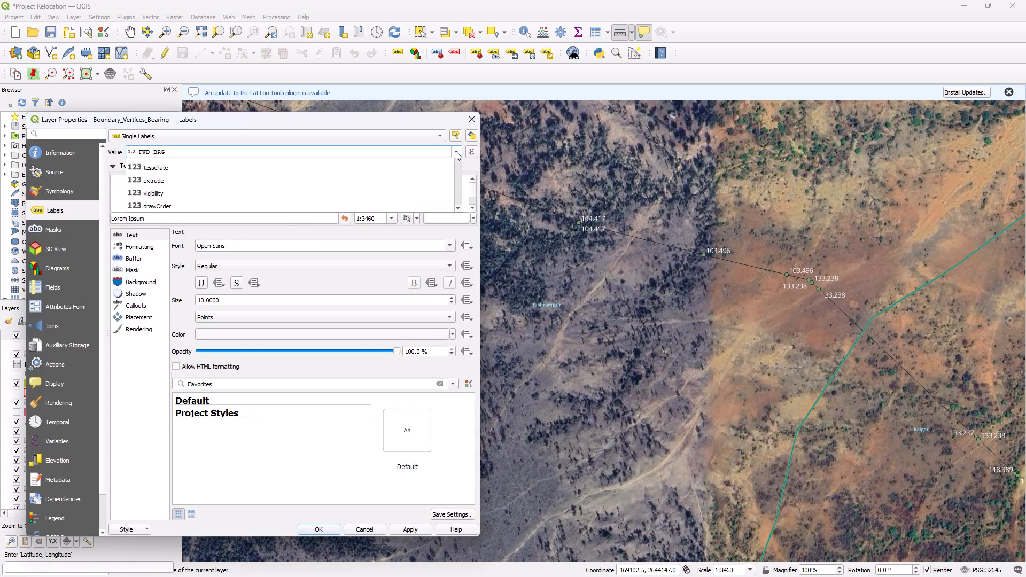
pyautogui.scroll(-4, 304, 276)
pyautogui.click(300, 275)
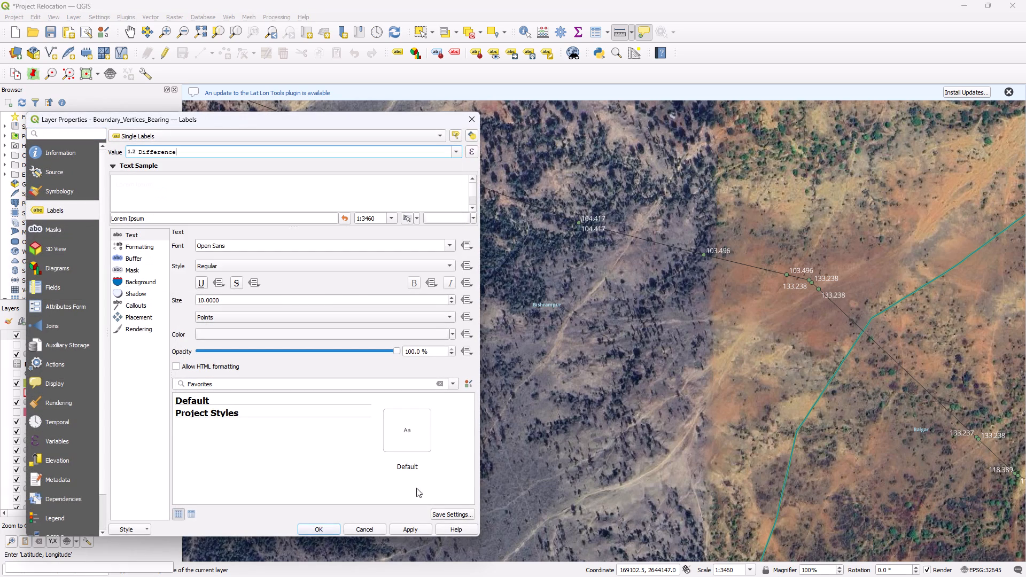
pyautogui.click(418, 529)
pyautogui.click(302, 529)
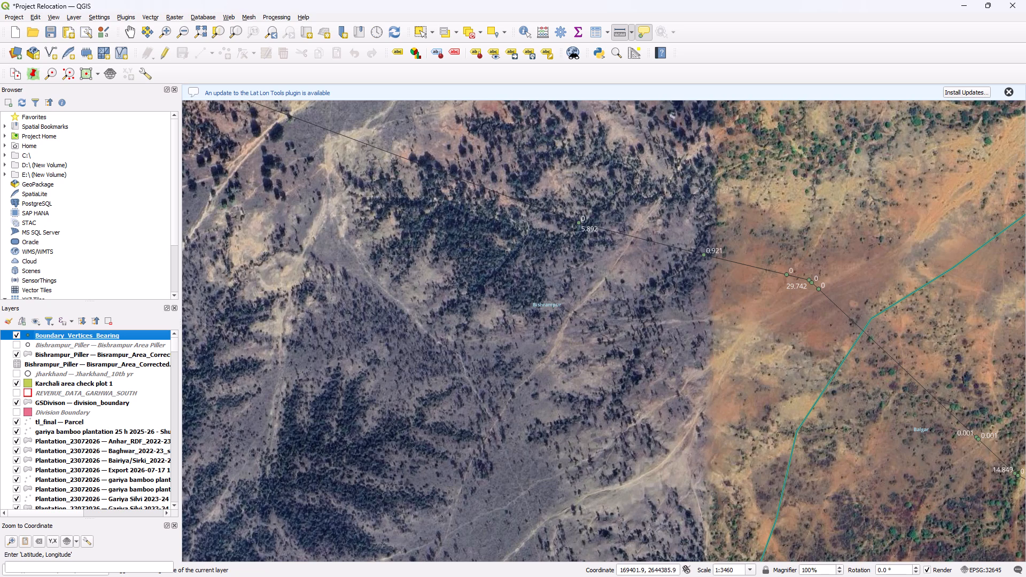
# Inspect the Difference labels up close at the boundary bend east of Bishrampur and at the vertices southeast of it.
pyautogui.scroll(-1, 367, 253)
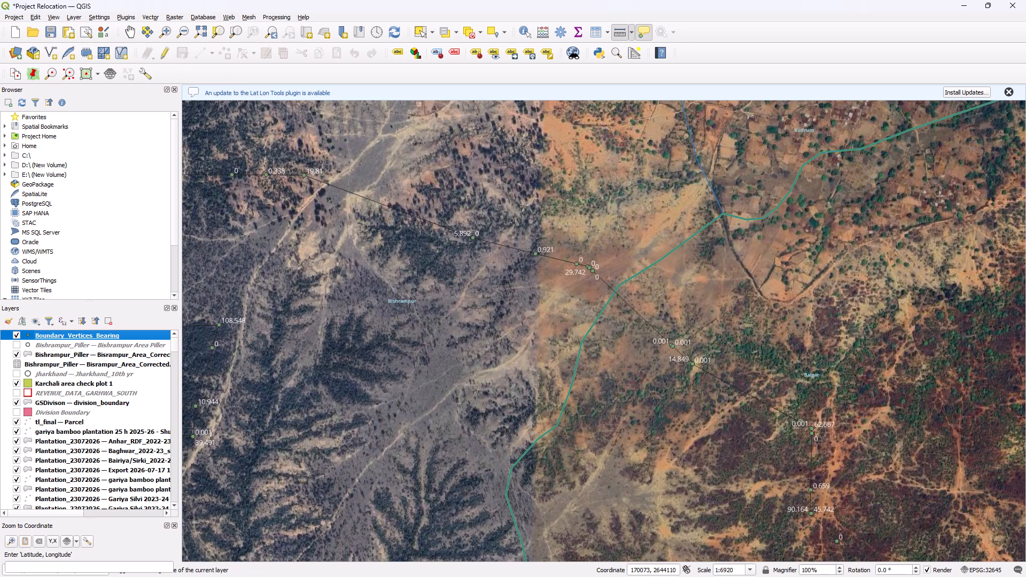
pyautogui.click(131, 32)
pyautogui.scroll(2, 610, 287)
pyautogui.scroll(2, 541, 210)
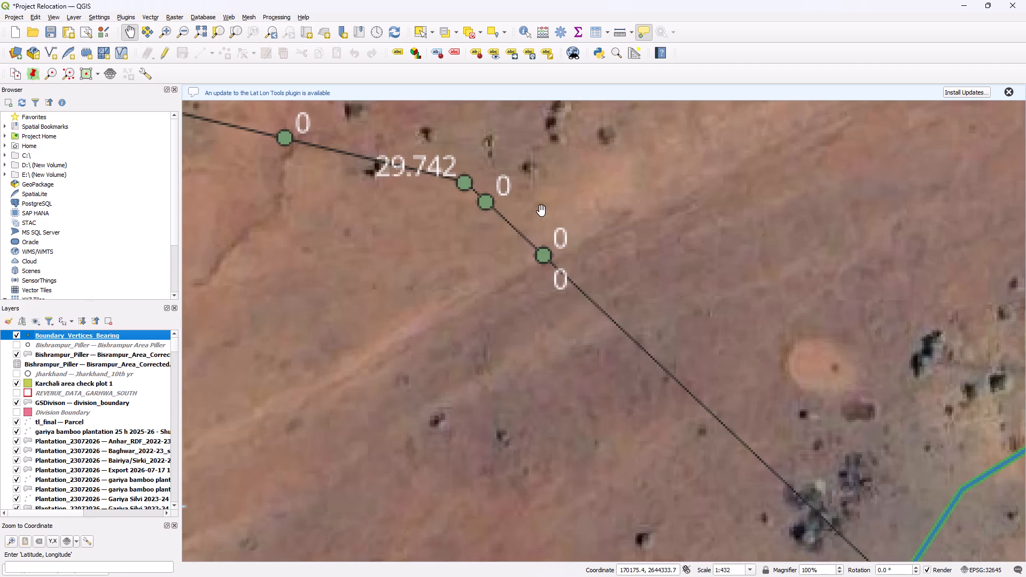
pyautogui.moveTo(492, 235); pyautogui.dragTo(525, 318)
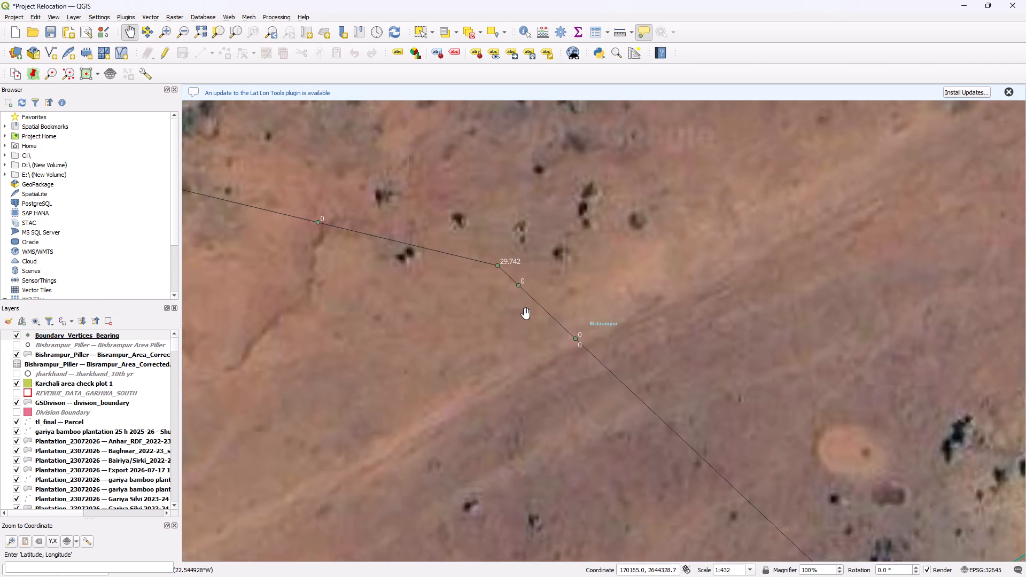
pyautogui.scroll(1, 528, 299)
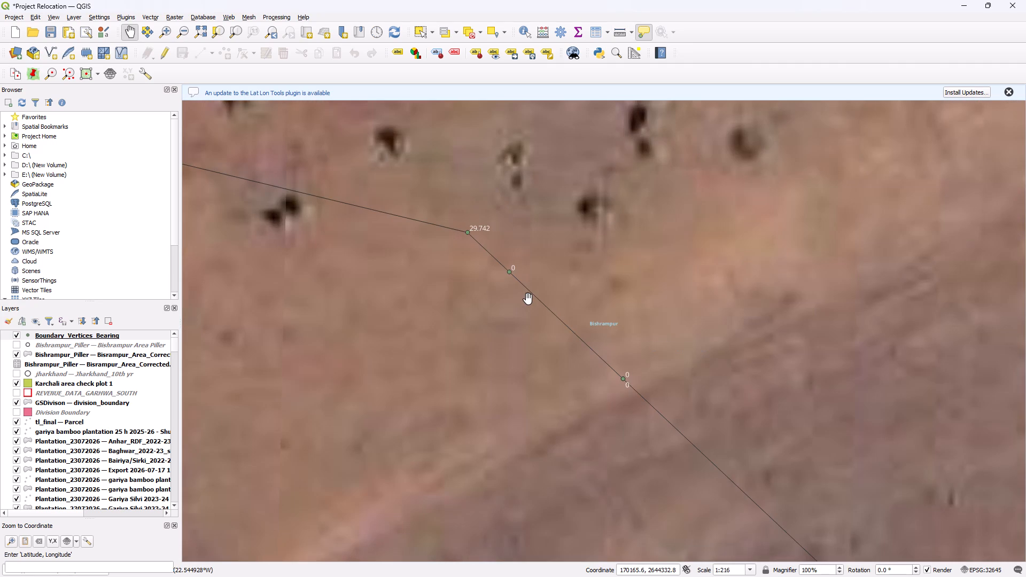
pyautogui.scroll(-2, 528, 299)
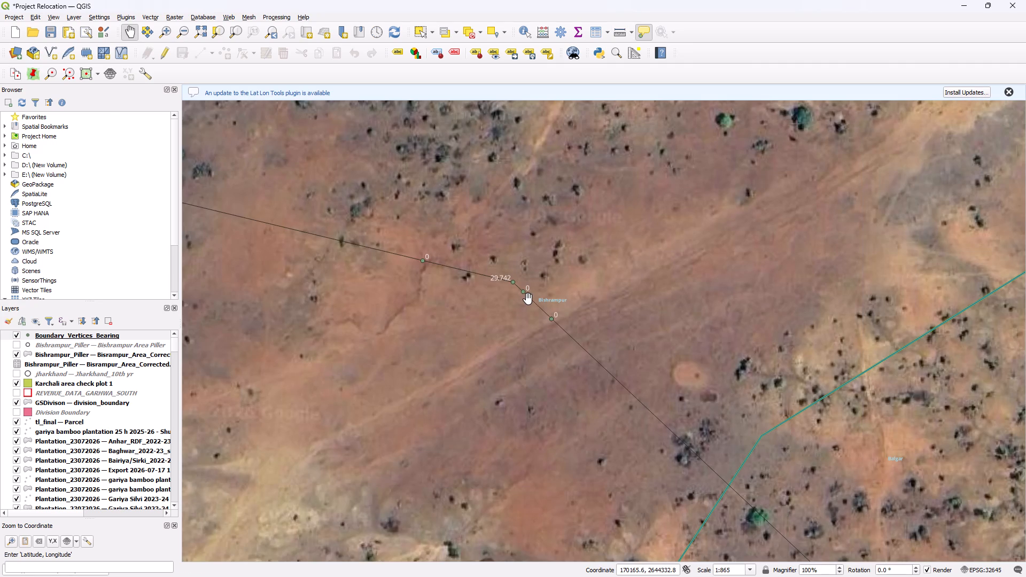
pyautogui.scroll(-2, 528, 299)
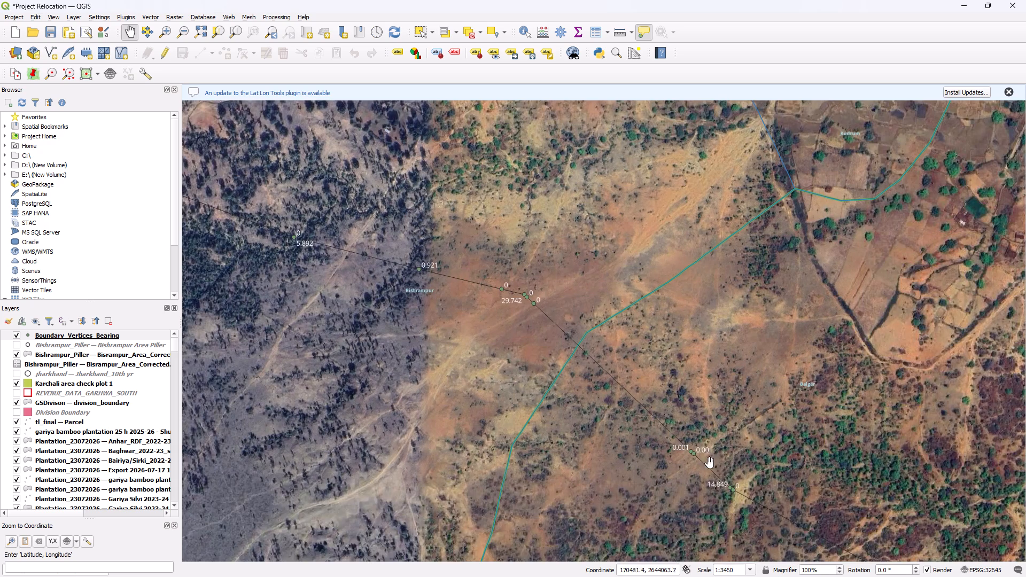
pyautogui.scroll(3, 688, 454)
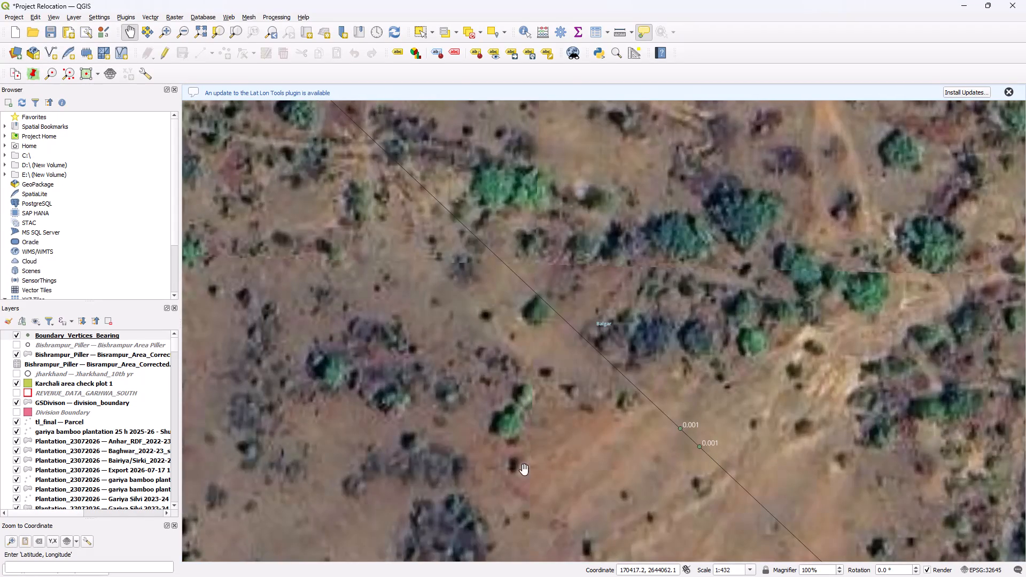
pyautogui.scroll(-4, 559, 442)
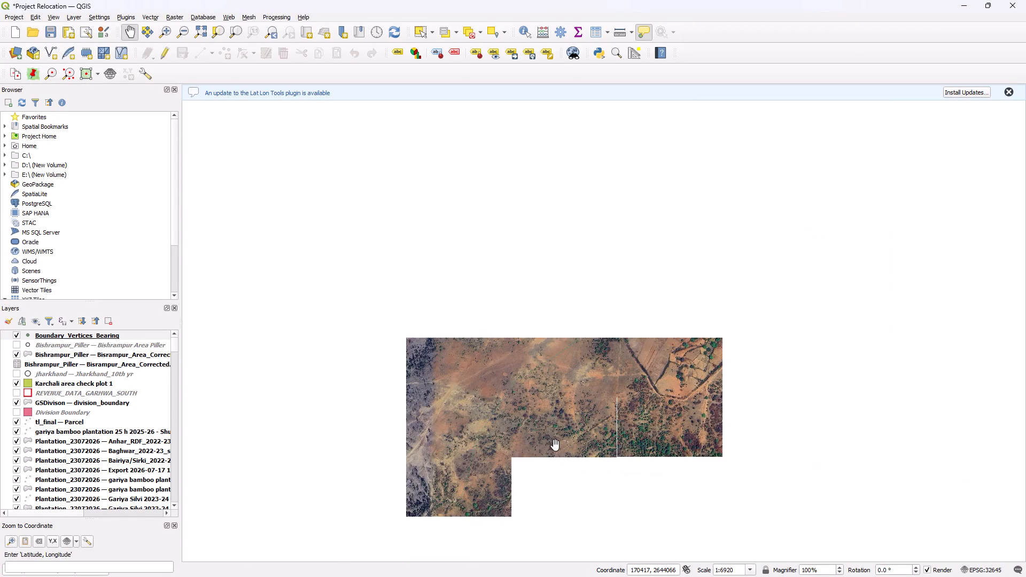
# Survey the Difference labels along the northern boundary line, from the Bishrampur forest in the west to Balgar in the east.
pyautogui.moveTo(374, 367); pyautogui.dragTo(605, 386)
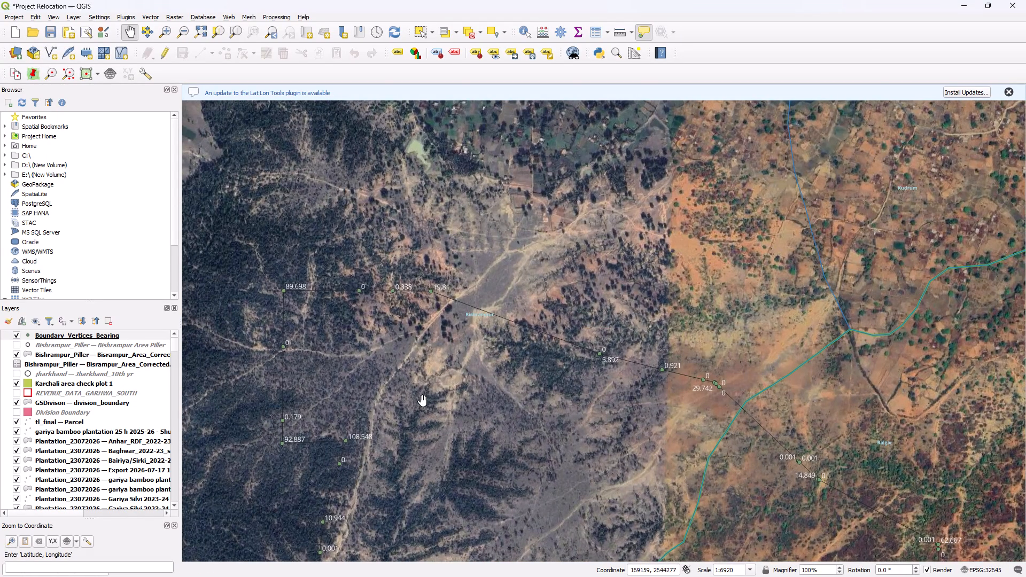
pyautogui.moveTo(423, 401); pyautogui.dragTo(448, 280)
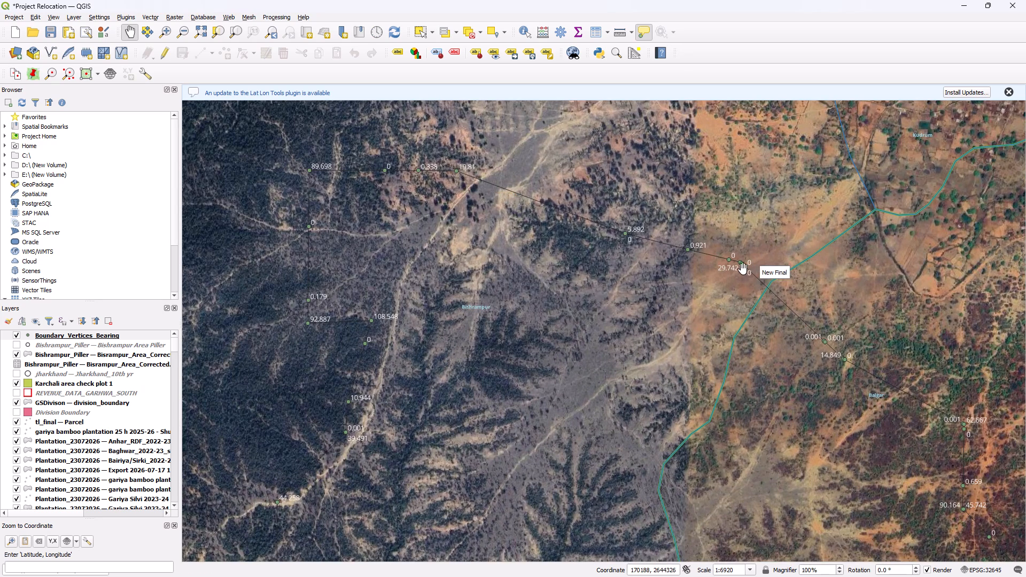
pyautogui.moveTo(708, 282); pyautogui.dragTo(492, 258)
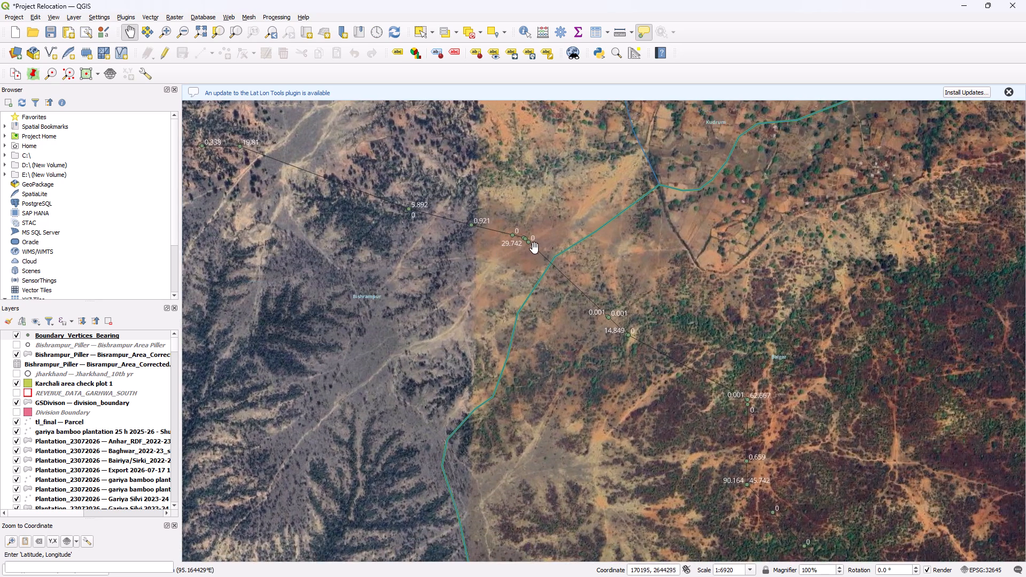
pyautogui.scroll(3, 534, 245)
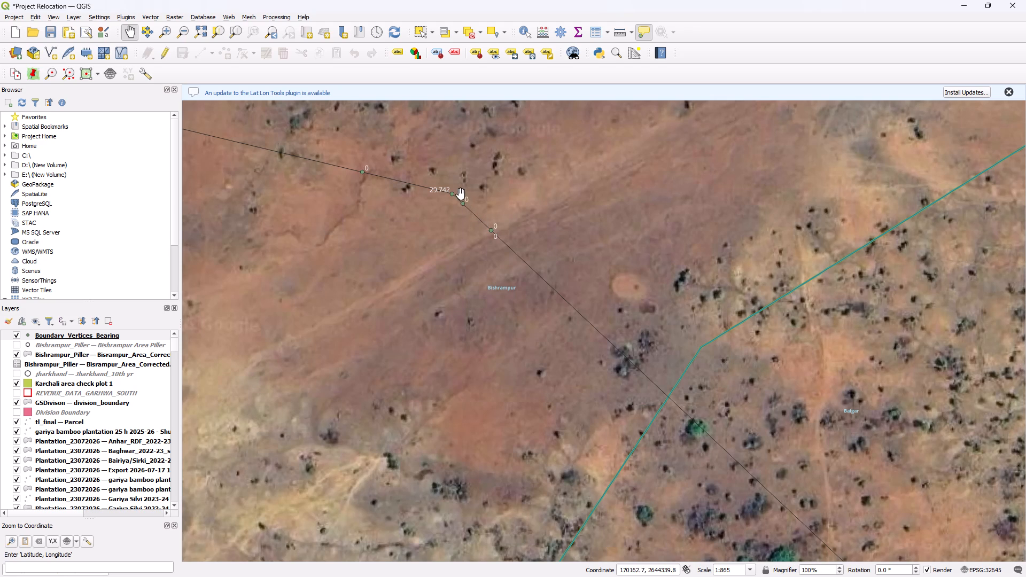
pyautogui.scroll(-1, 368, 170)
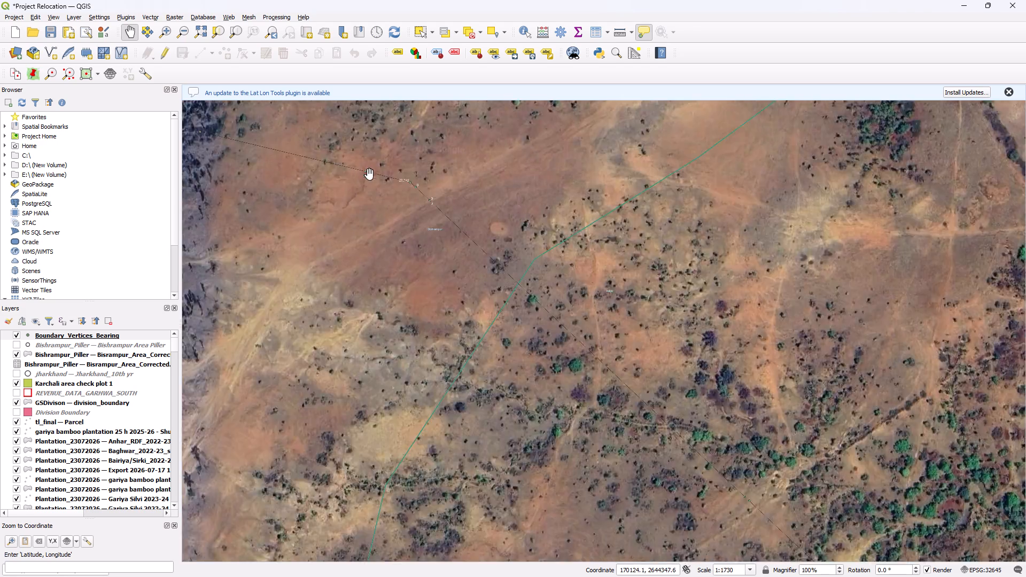
pyautogui.scroll(-1, 369, 174)
pyautogui.scroll(-1, 375, 239)
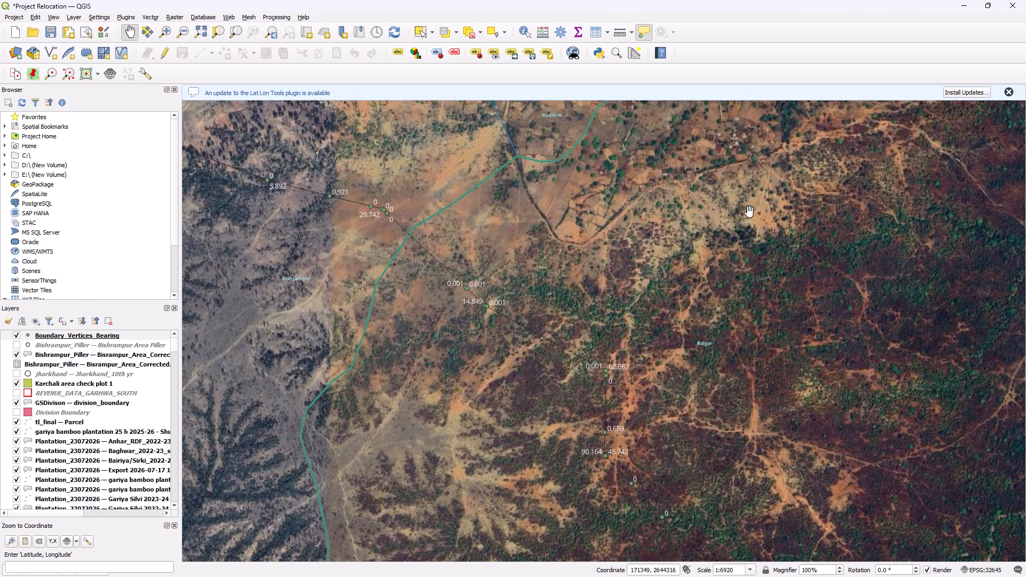
pyautogui.scroll(-1, 752, 211)
# Inspect at close range the near-coincident vertices labelled 5.892 and 0 on the northern boundary line.
pyautogui.scroll(2, 534, 171)
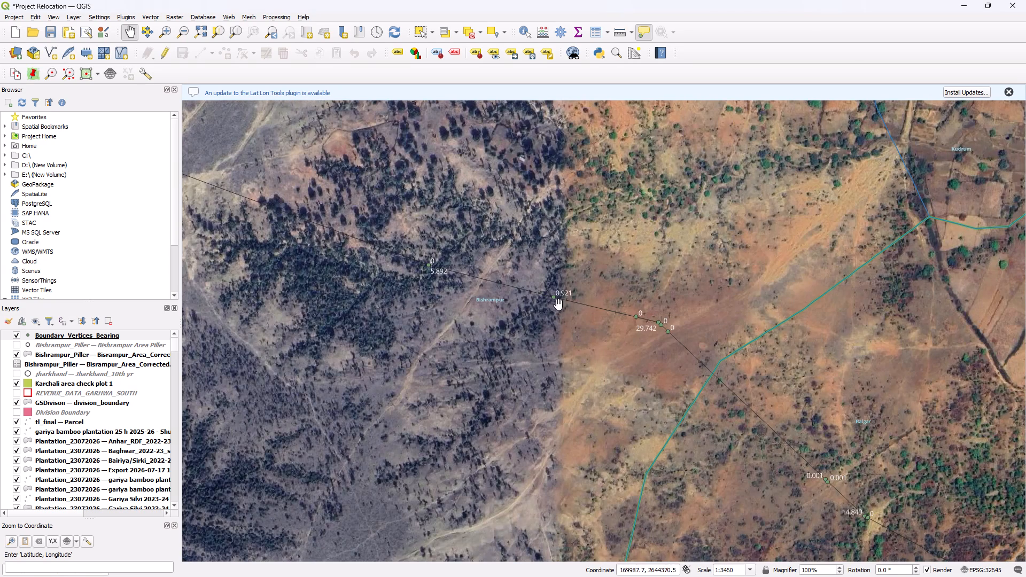
pyautogui.scroll(2, 444, 267)
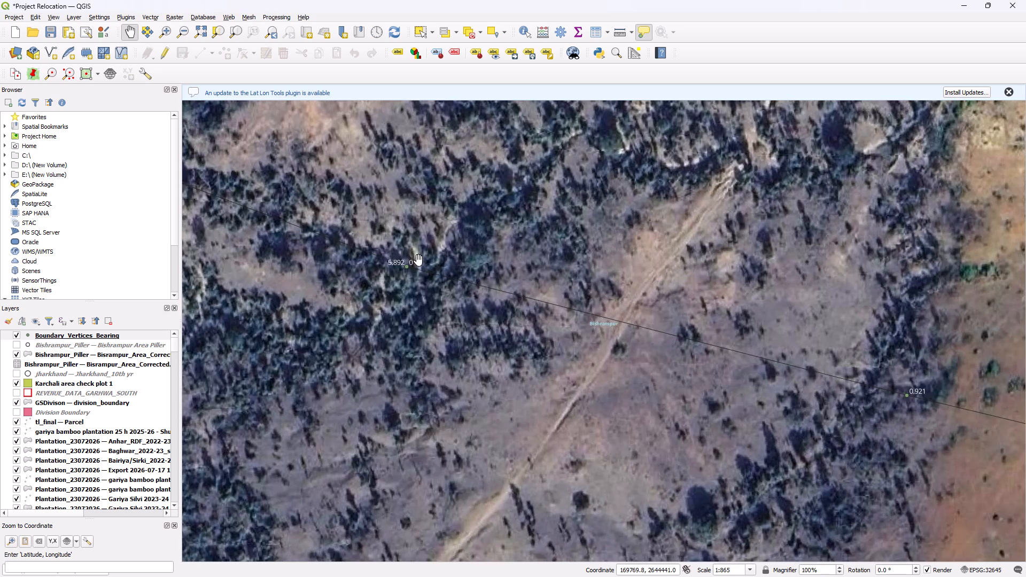
pyautogui.scroll(2, 409, 249)
pyautogui.scroll(3, 409, 300)
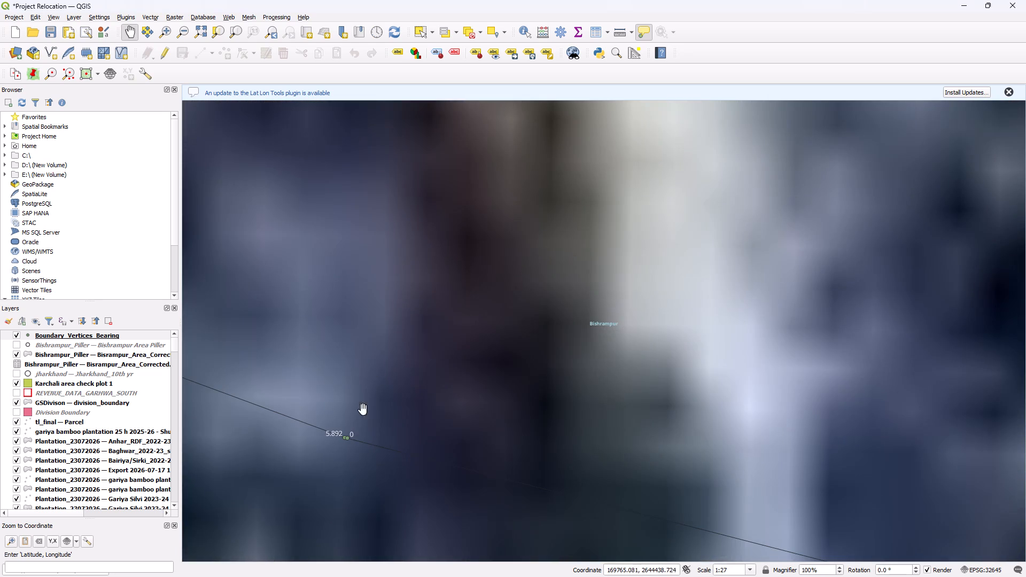
pyautogui.scroll(2, 355, 439)
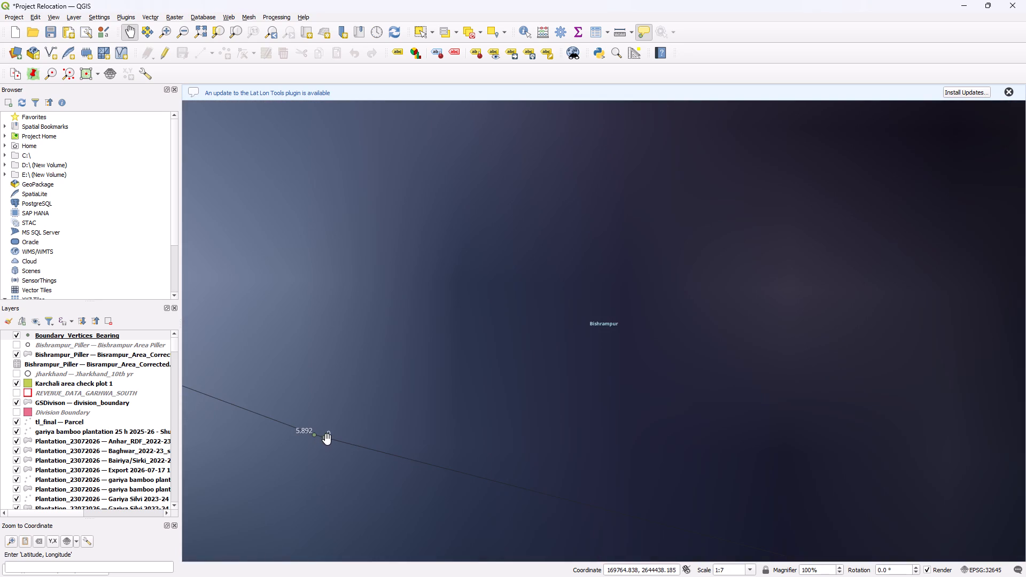
pyautogui.scroll(-5, 327, 439)
pyautogui.scroll(-2, 829, 321)
pyautogui.scroll(-1, 548, 313)
pyautogui.scroll(-3, 434, 325)
# Survey the Difference labels along the northwestern boundary line and down the western side of the Bishrampur forest.
pyautogui.scroll(1, 306, 276)
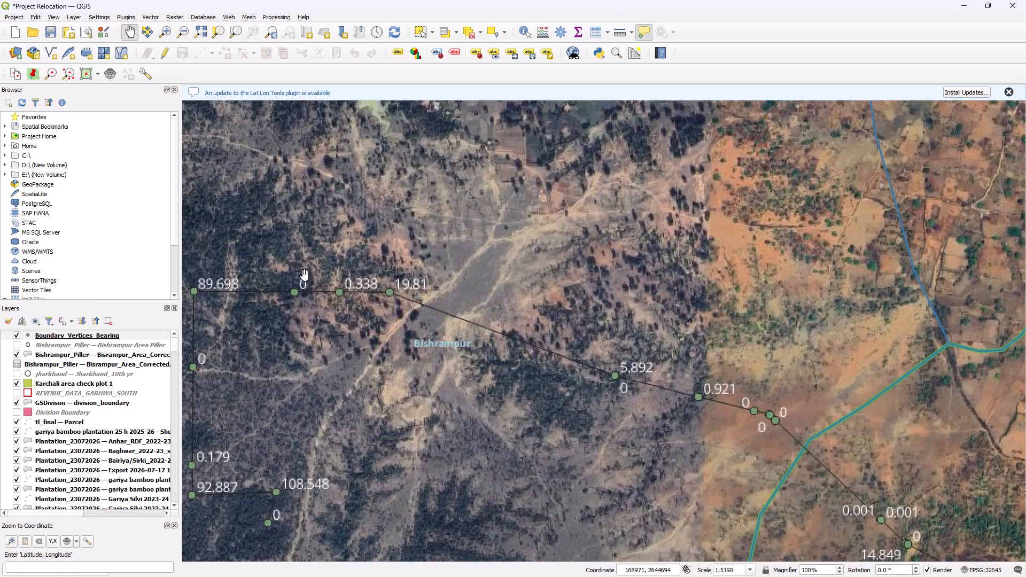
pyautogui.scroll(2, 278, 280)
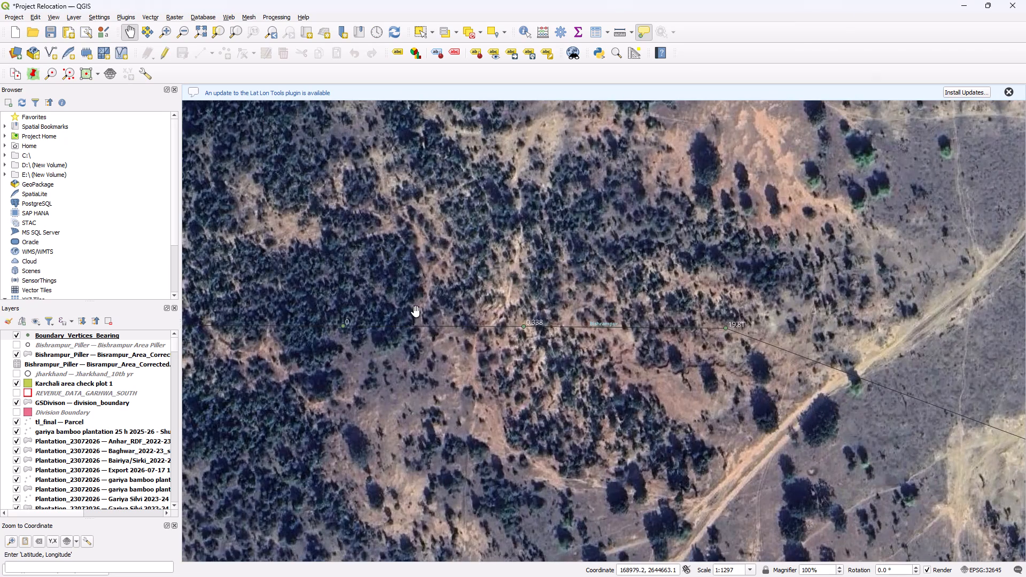
pyautogui.scroll(2, 527, 319)
pyautogui.scroll(-2, 529, 320)
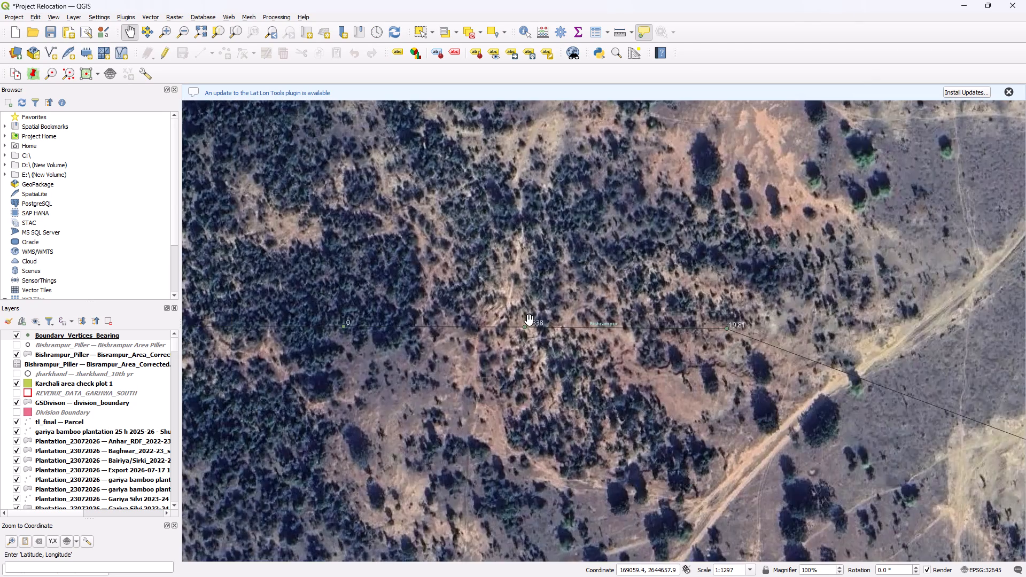
pyautogui.scroll(-2, 528, 321)
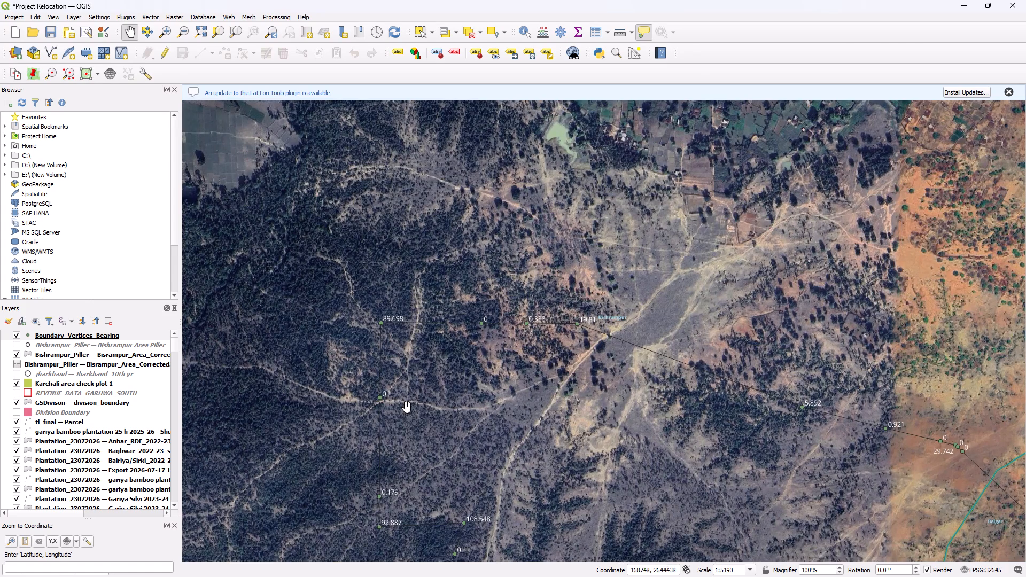
pyautogui.moveTo(407, 407); pyautogui.dragTo(400, 212)
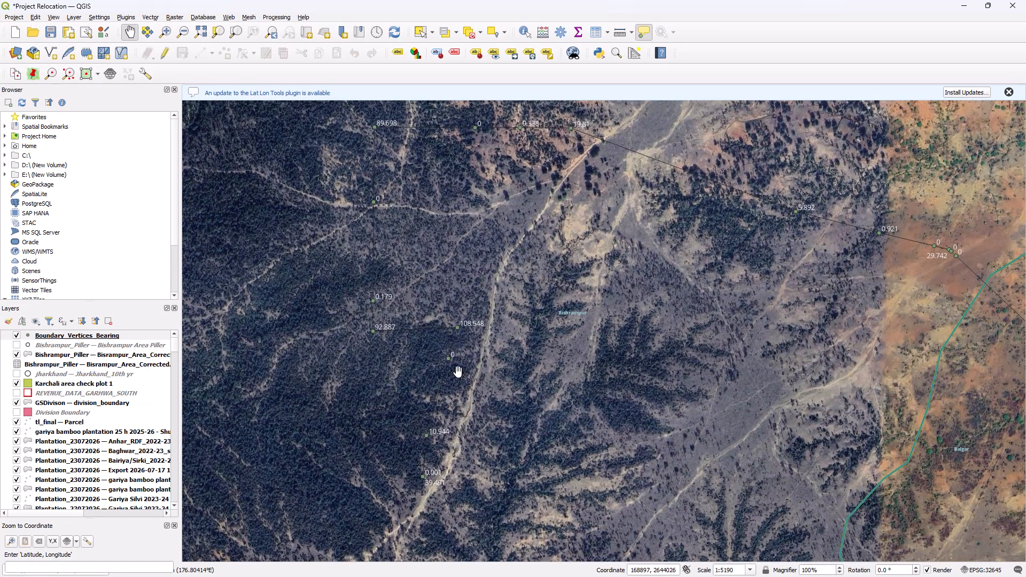
pyautogui.moveTo(457, 372); pyautogui.dragTo(445, 279)
pyautogui.moveTo(447, 381); pyautogui.dragTo(458, 301)
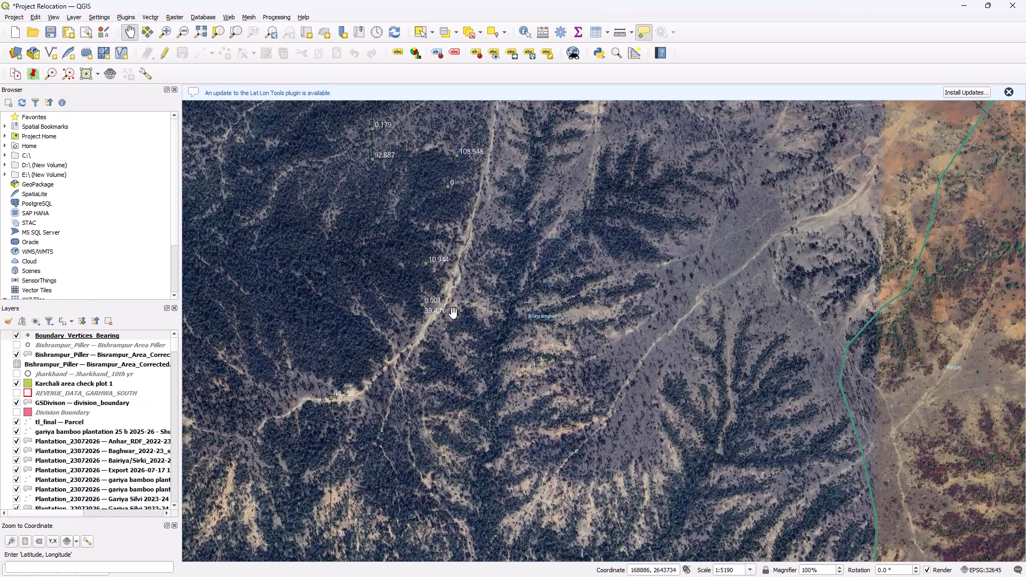
pyautogui.scroll(1, 434, 303)
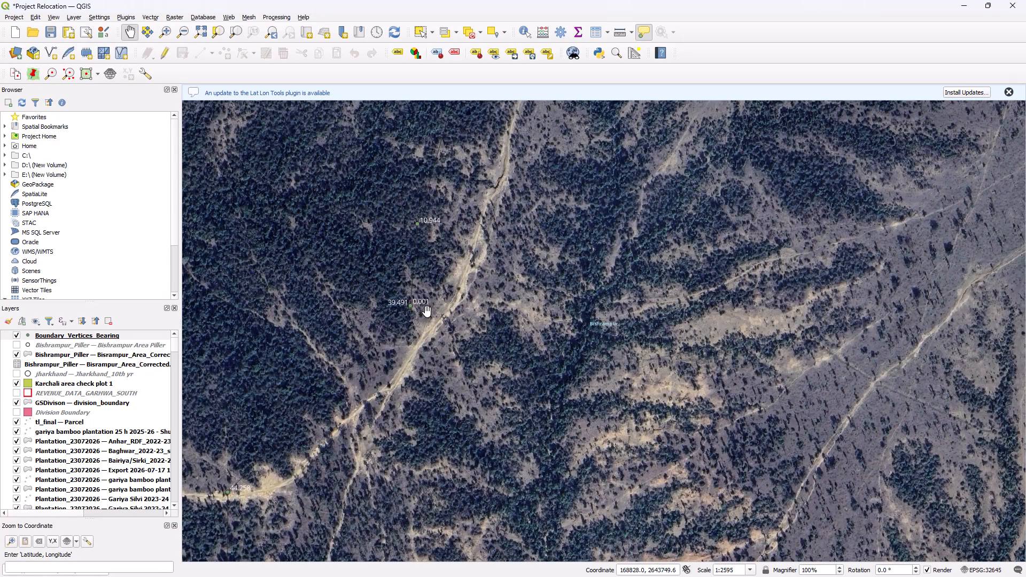
pyautogui.scroll(-1, 427, 311)
pyautogui.moveTo(493, 427); pyautogui.dragTo(430, 340)
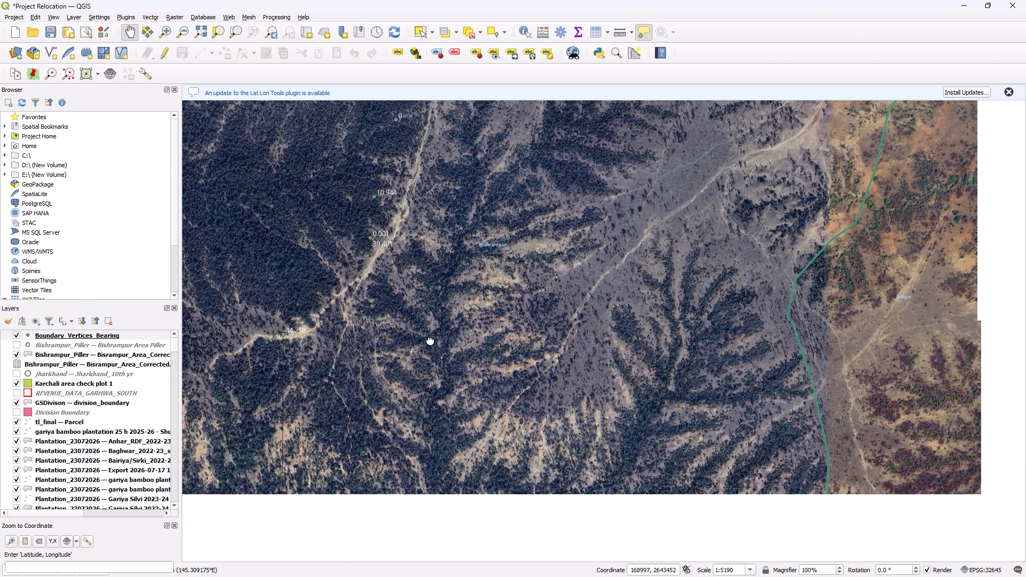
pyautogui.moveTo(430, 340); pyautogui.dragTo(419, 325)
# Survey the Difference labels along the southern boundary, from the vertices south of Bishrampur eastward towards Balgar.
pyautogui.scroll(-1, 467, 354)
pyautogui.moveTo(529, 503); pyautogui.dragTo(508, 438)
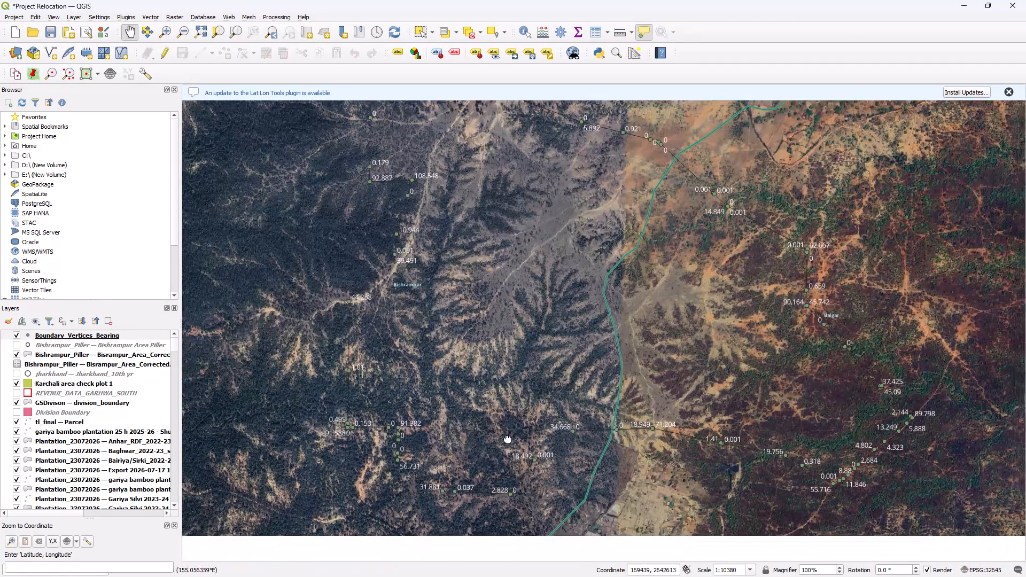
pyautogui.moveTo(508, 438); pyautogui.dragTo(501, 402)
pyautogui.scroll(3, 449, 421)
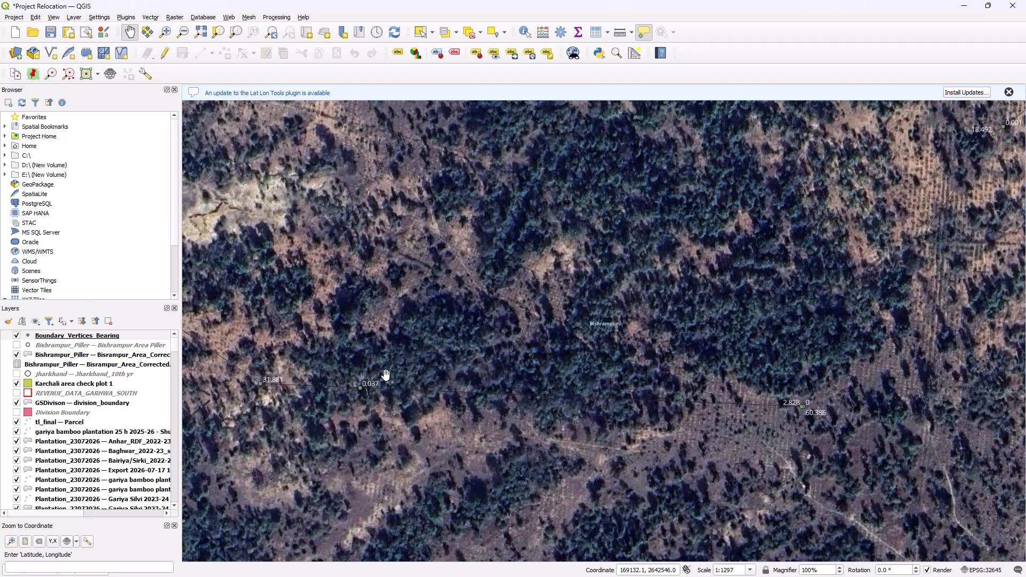
pyautogui.moveTo(380, 360); pyautogui.dragTo(413, 341)
pyautogui.scroll(-1, 416, 341)
pyautogui.moveTo(417, 341); pyautogui.dragTo(419, 341)
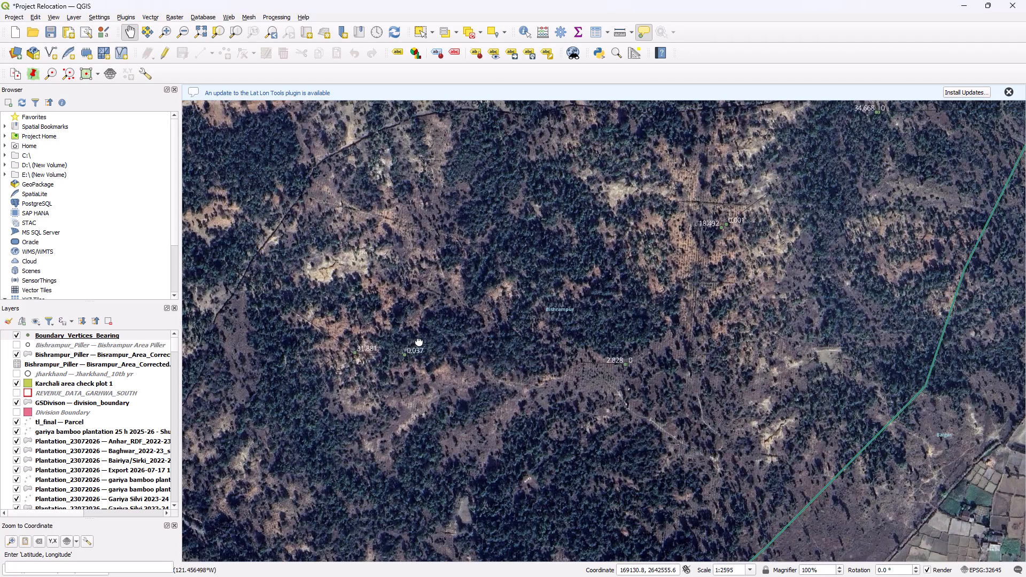
pyautogui.moveTo(419, 341); pyautogui.dragTo(556, 330)
pyautogui.scroll(-2, 556, 330)
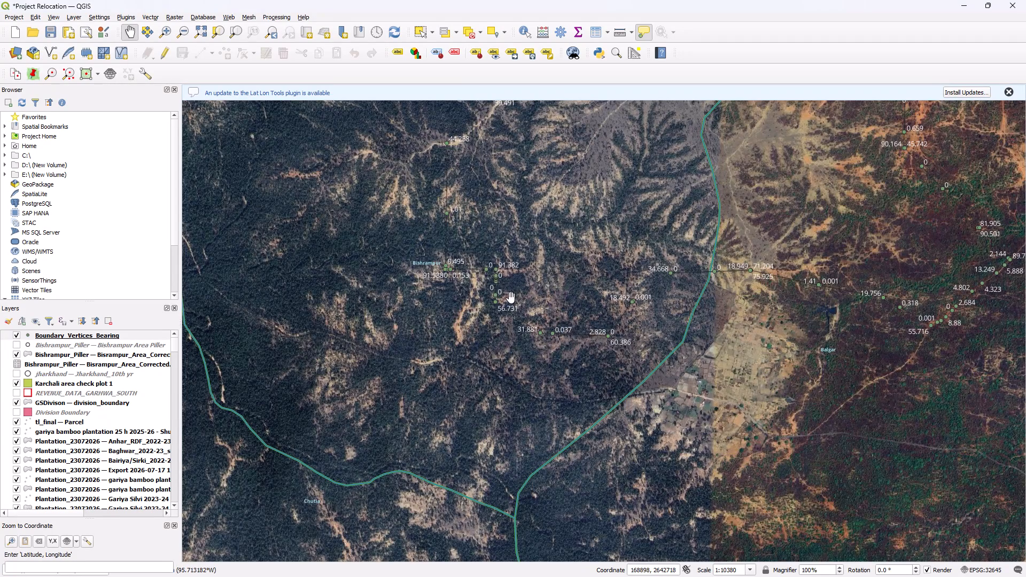
pyautogui.moveTo(672, 295); pyautogui.dragTo(639, 311)
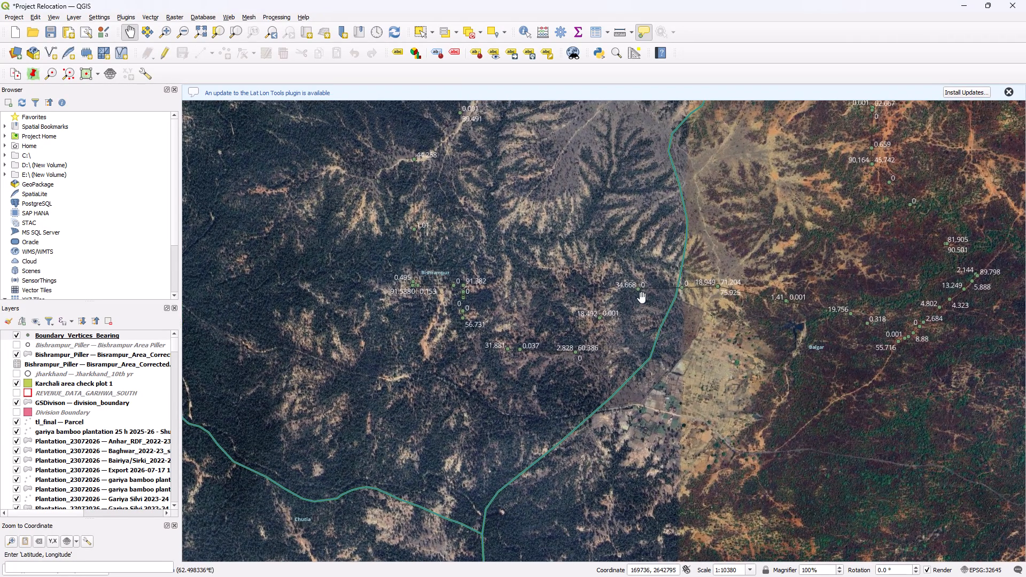
pyautogui.moveTo(783, 330); pyautogui.dragTo(665, 339)
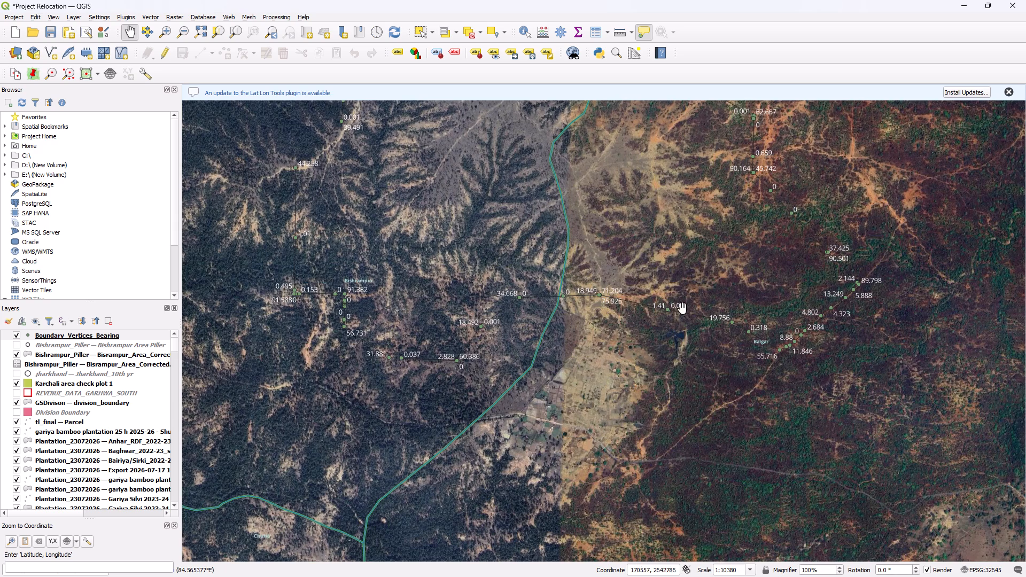
# Inspect the Difference labels of the clustered vertices along the track near Balgar on the southeastern boundary.
pyautogui.scroll(1, 682, 308)
pyautogui.moveTo(796, 370); pyautogui.dragTo(507, 407)
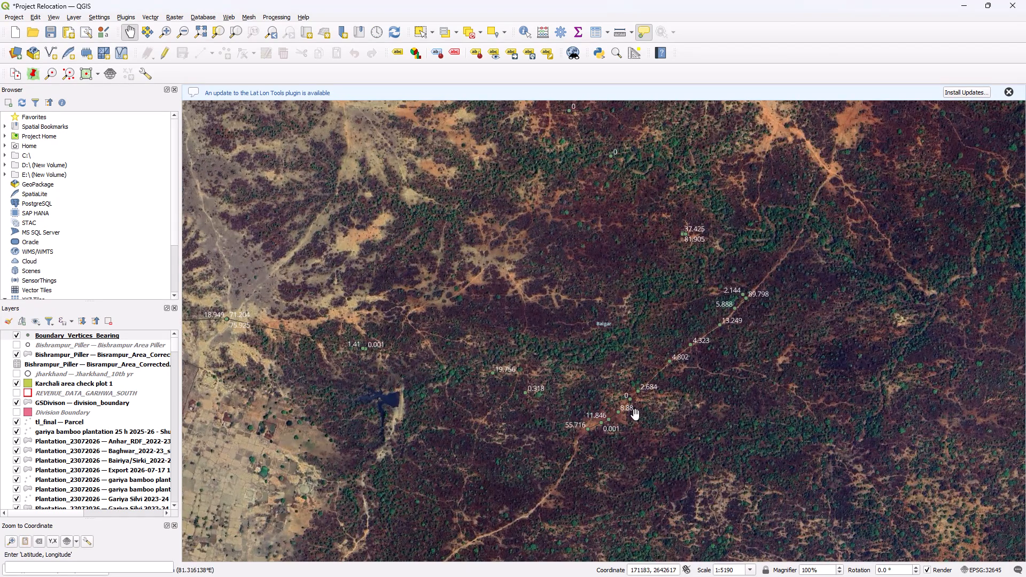
pyautogui.scroll(2, 631, 399)
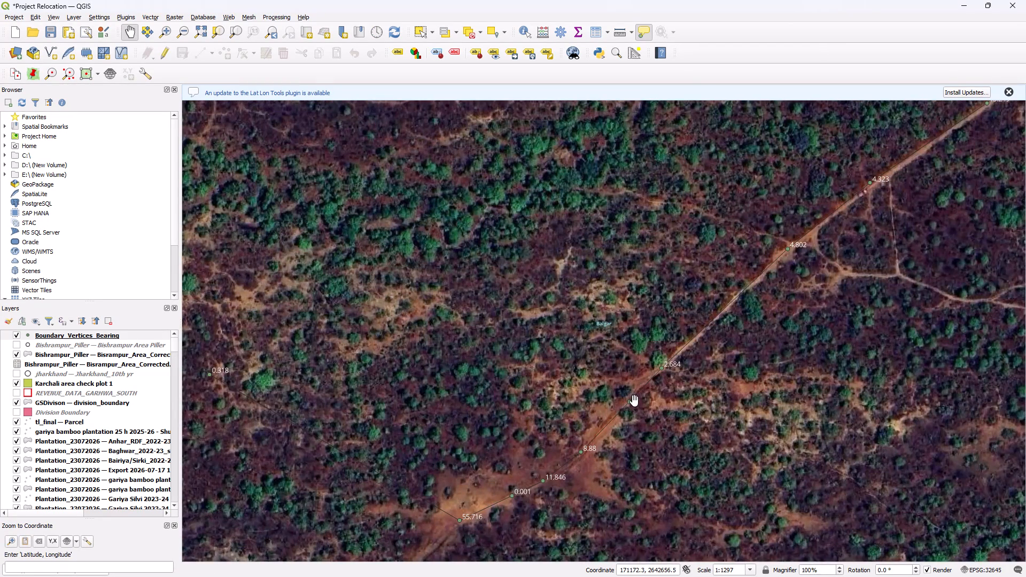
pyautogui.scroll(-2, 631, 399)
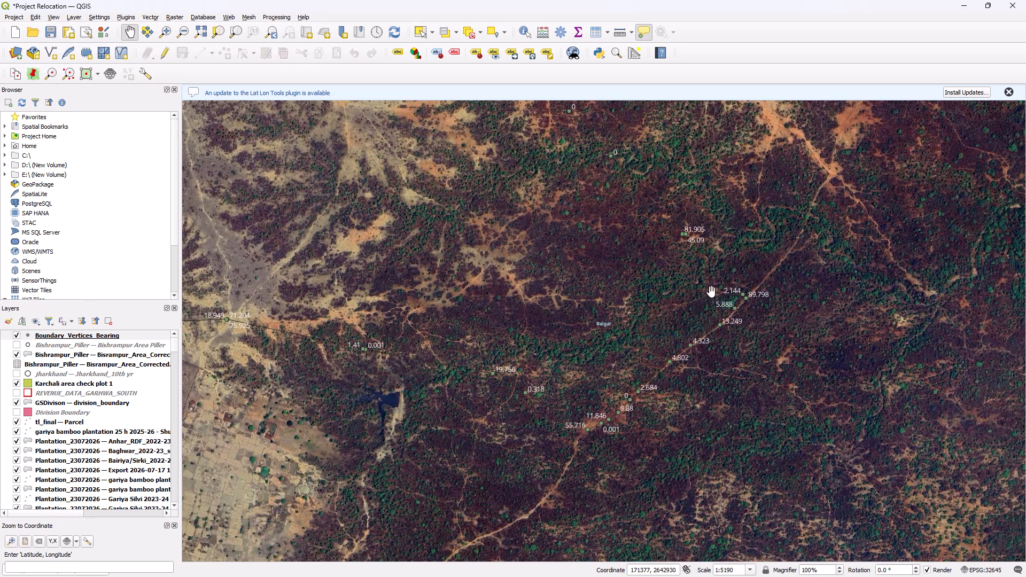
pyautogui.moveTo(711, 292); pyautogui.dragTo(704, 446)
pyautogui.scroll(-1, 624, 341)
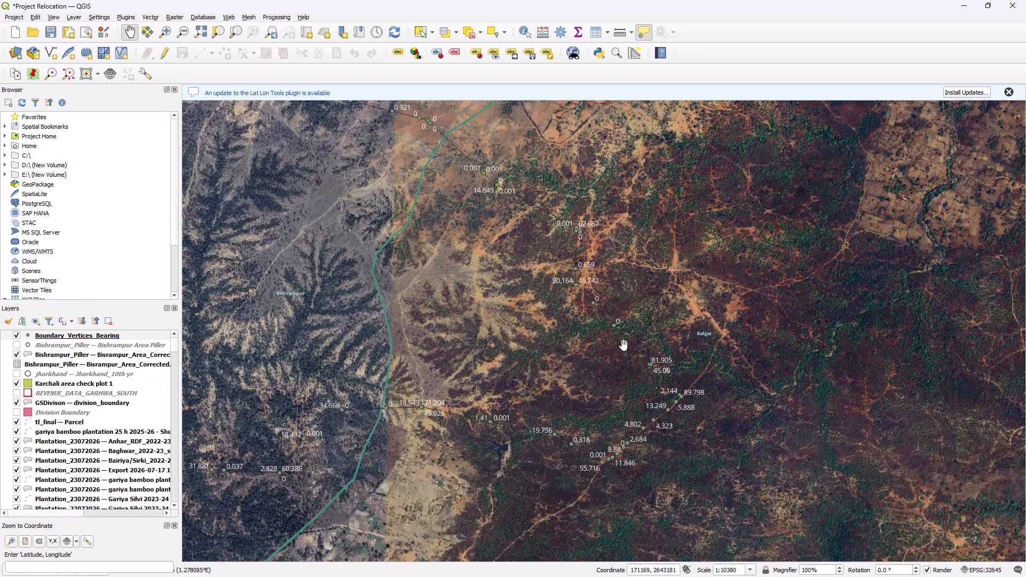
pyautogui.scroll(-1, 623, 346)
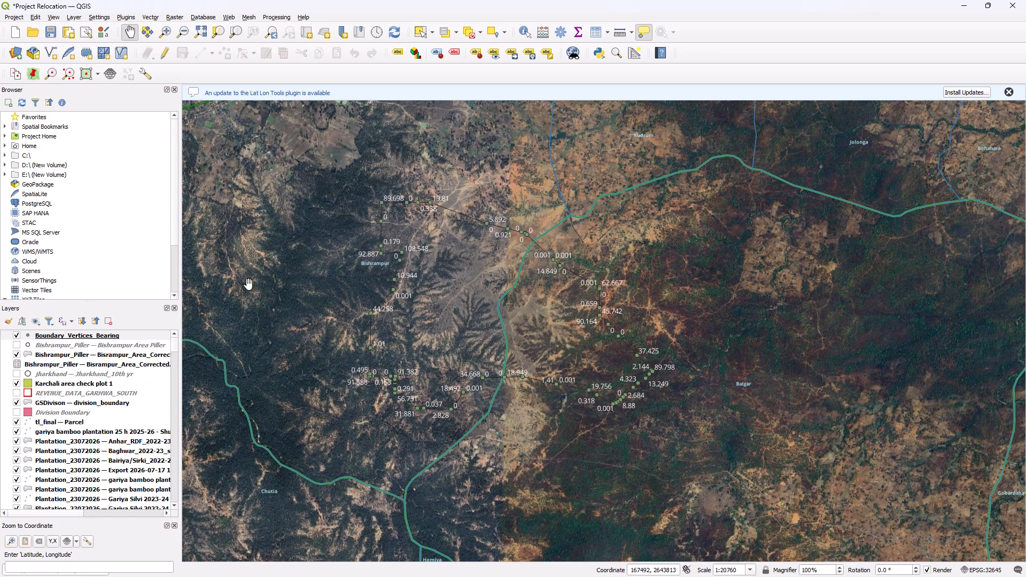
# Open the Boundary_Vertices_Bearing attribute table and review the Difference column from the largest deviations down to zero.
pyautogui.rightClick(38, 336)
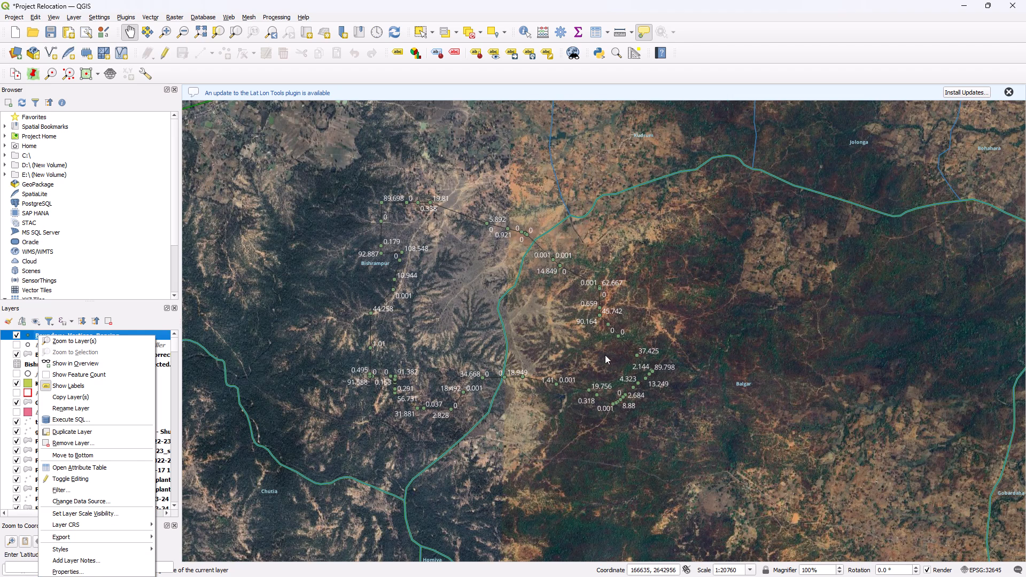
pyautogui.moveTo(605, 355); pyautogui.dragTo(620, 352)
pyautogui.rightClick(136, 331)
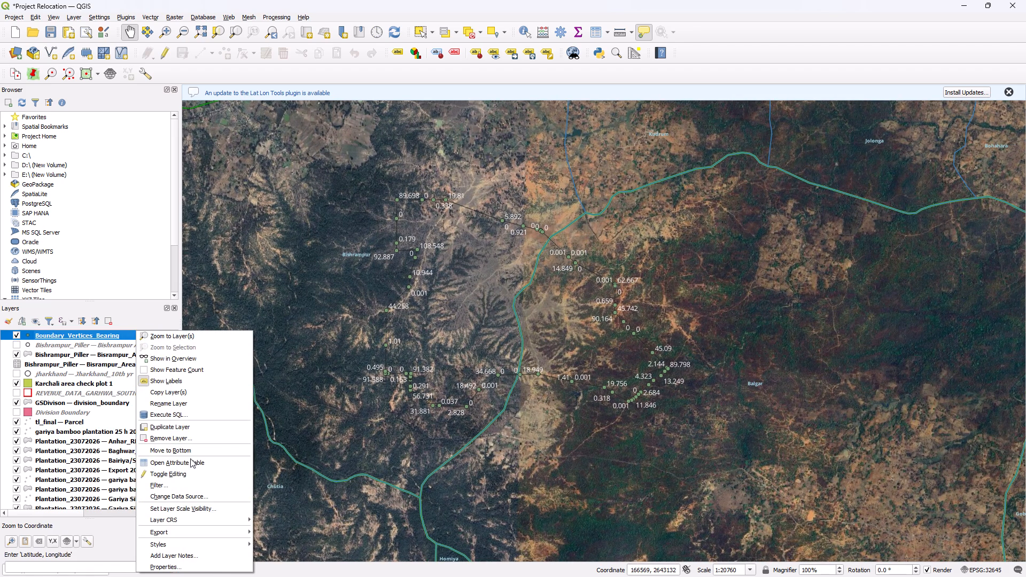
pyautogui.click(190, 458)
pyautogui.scroll(8, 598, 341)
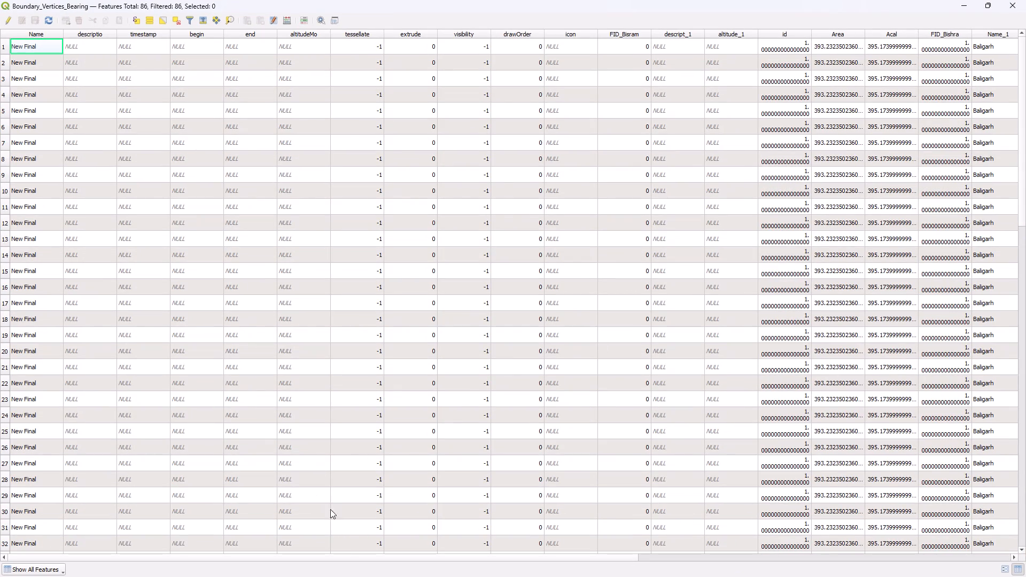
pyautogui.moveTo(348, 559); pyautogui.dragTo(887, 567)
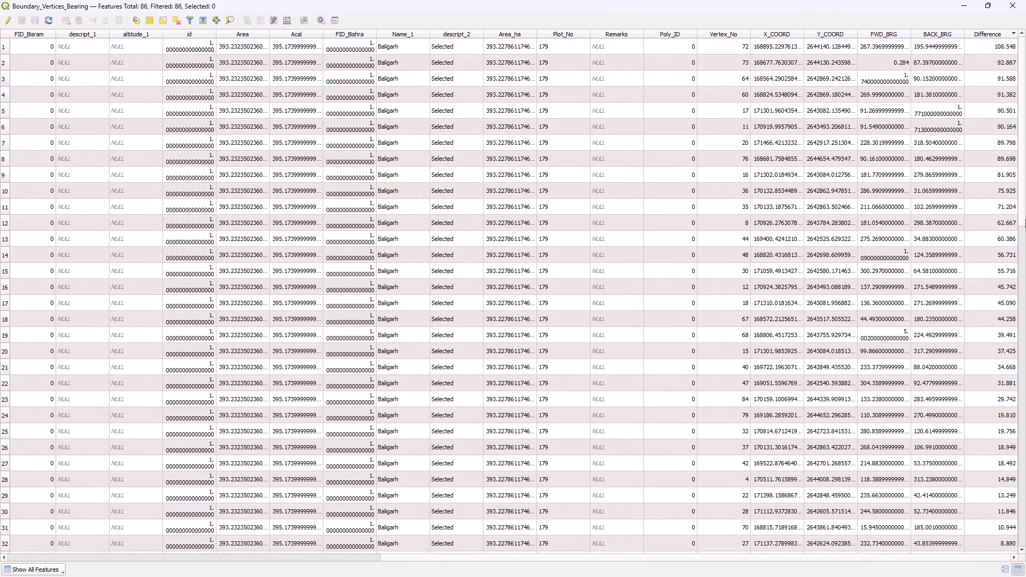
pyautogui.scroll(-6, 1001, 344)
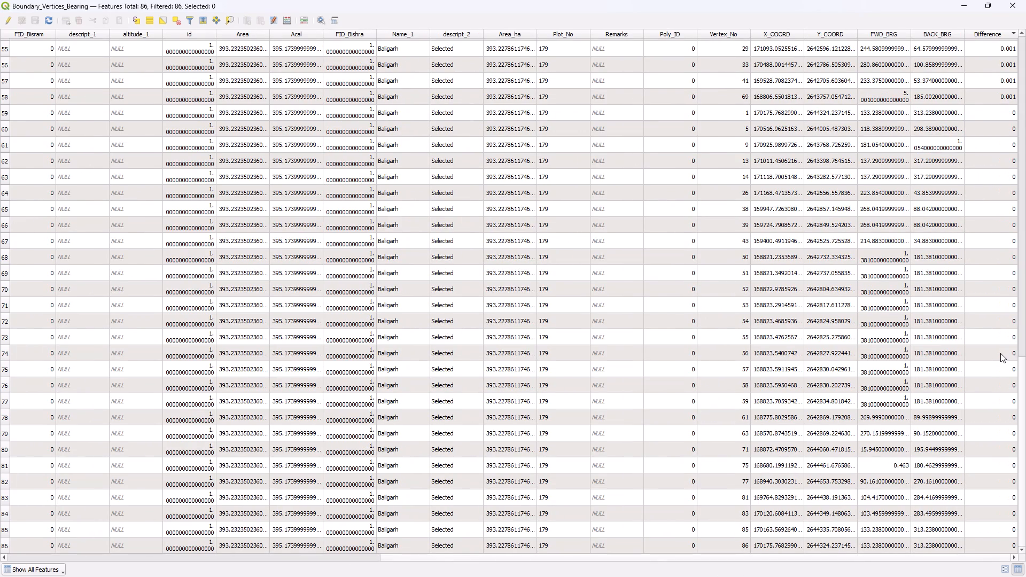
pyautogui.scroll(6, 971, 153)
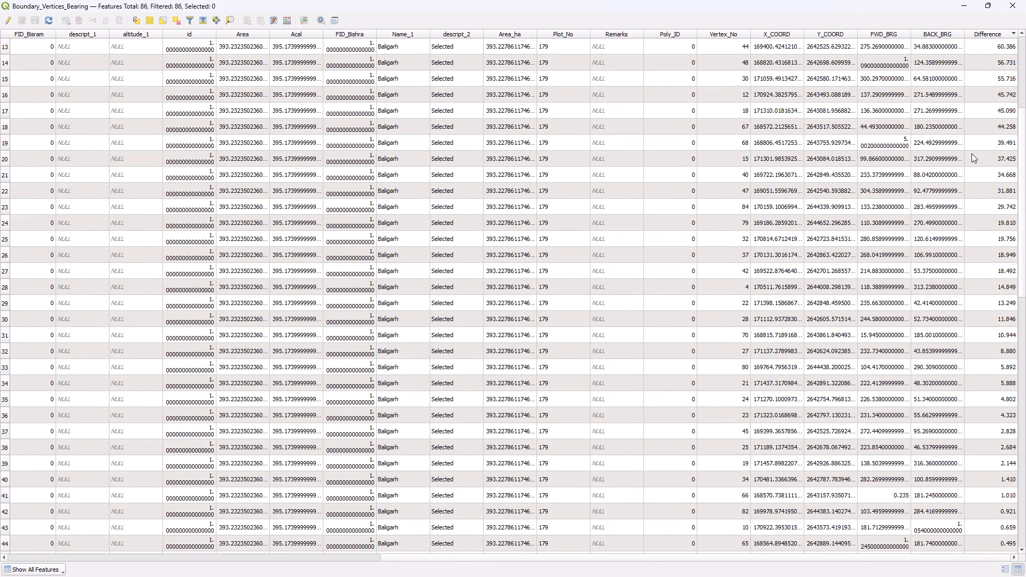
pyautogui.scroll(-15, 971, 153)
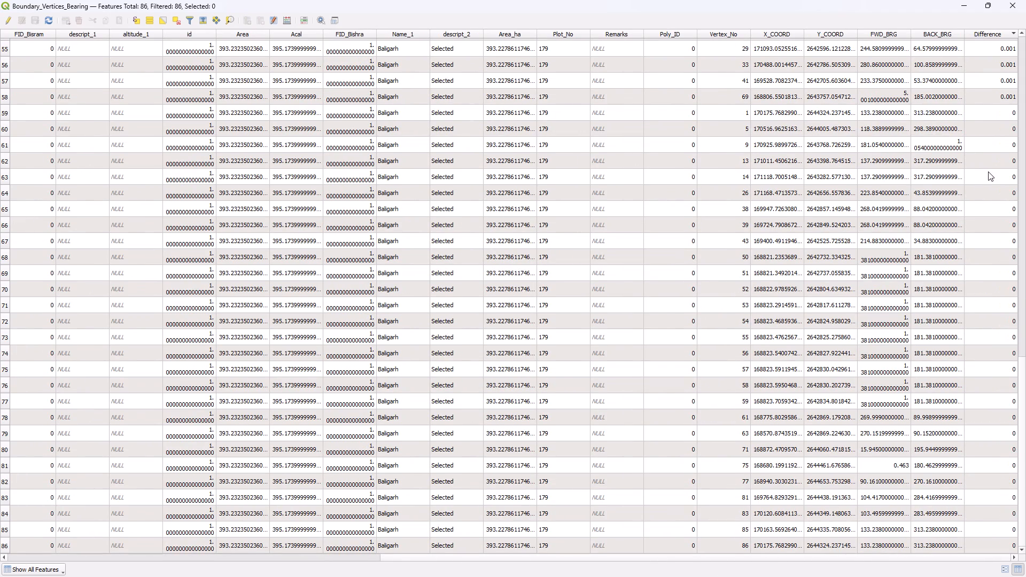
pyautogui.scroll(1, 984, 84)
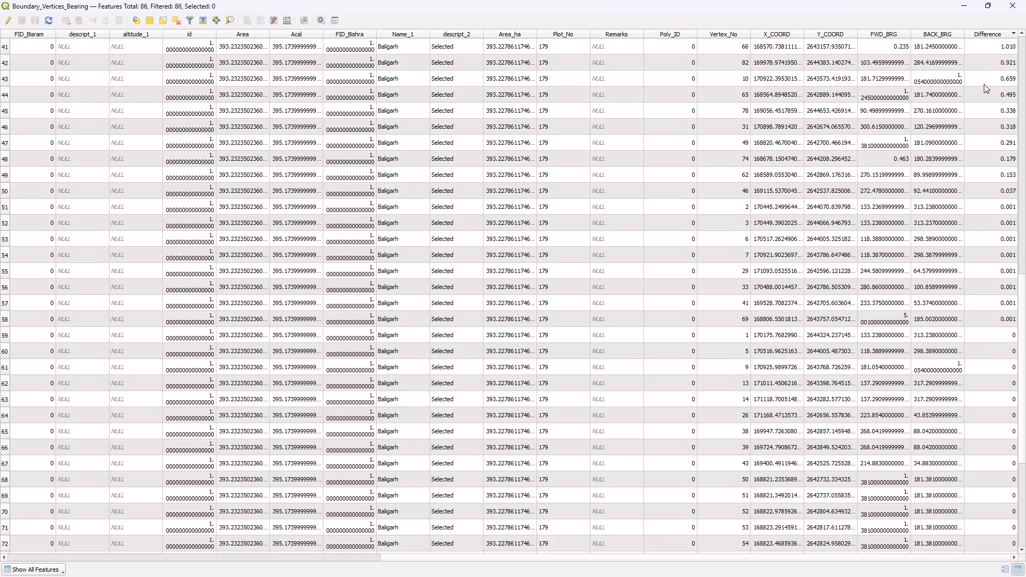
# Select the record of Vertex_No 46, whose Difference is 0.037, in the attribute table and check its bearing fields.
pyautogui.click(1014, 206)
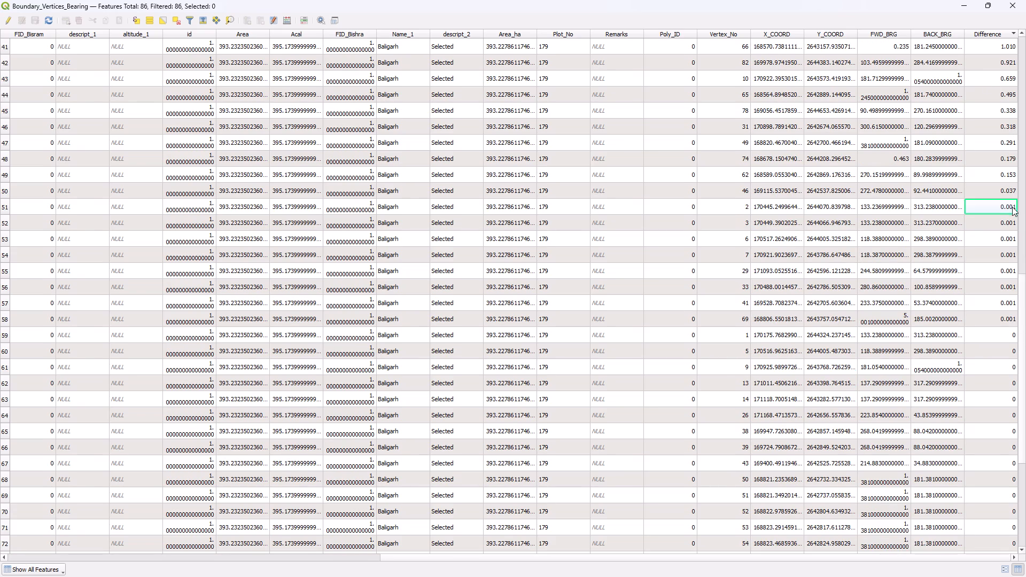
pyautogui.click(1008, 193)
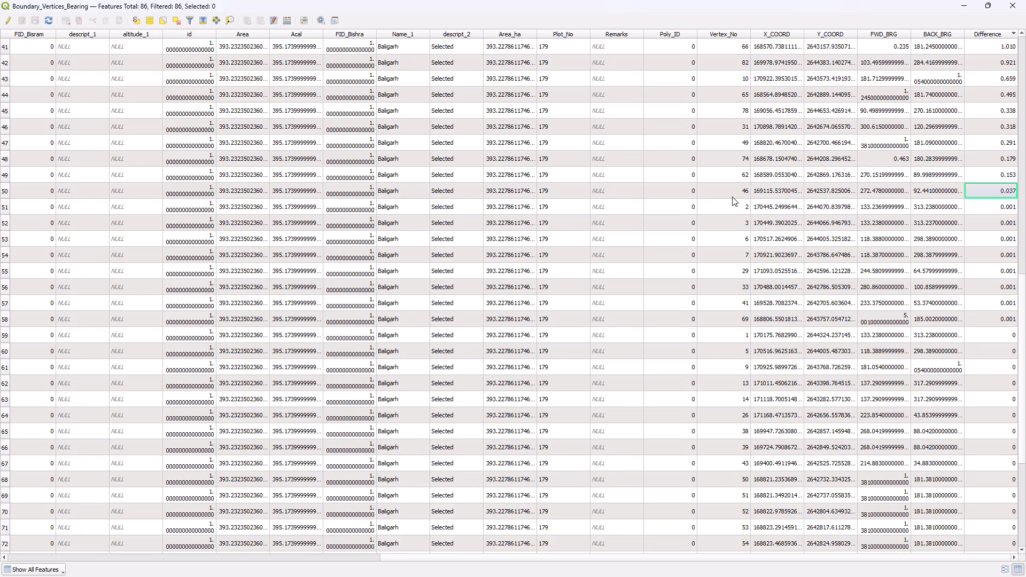
pyautogui.click(0, 191)
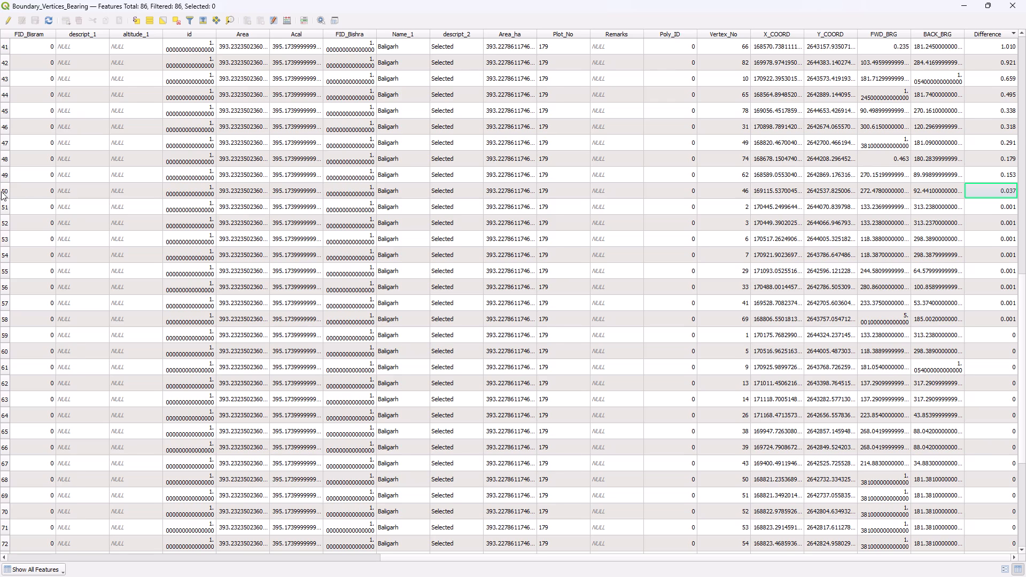
pyautogui.click(4, 191)
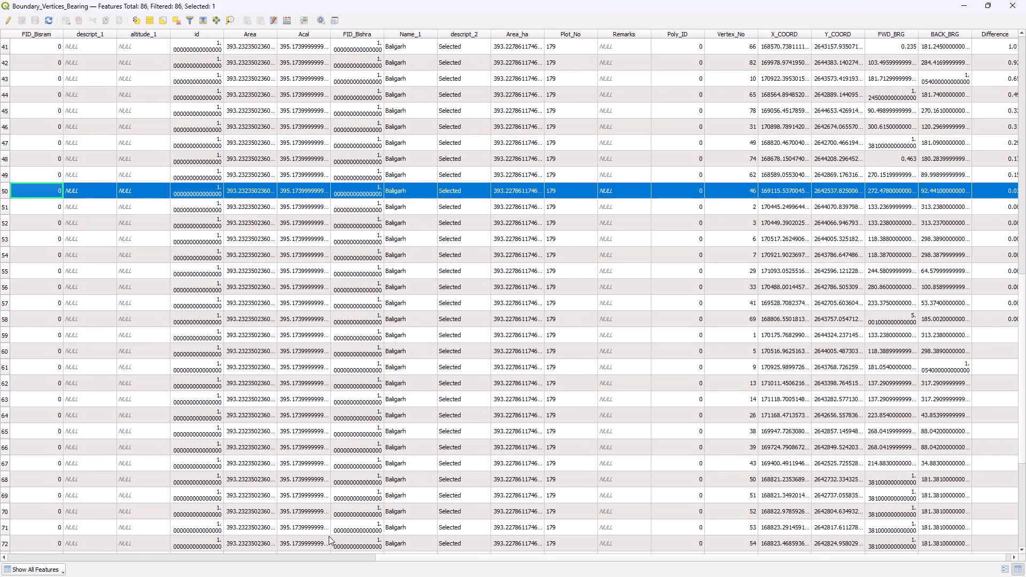
pyautogui.moveTo(326, 557); pyautogui.dragTo(492, 544)
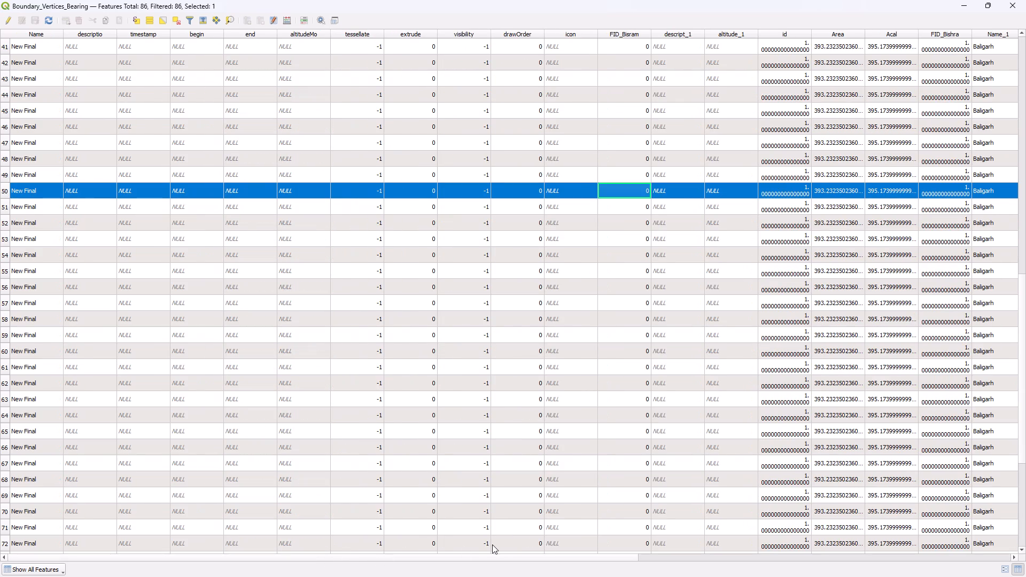
pyautogui.moveTo(492, 544); pyautogui.dragTo(494, 544)
pyautogui.moveTo(406, 558); pyautogui.dragTo(684, 572)
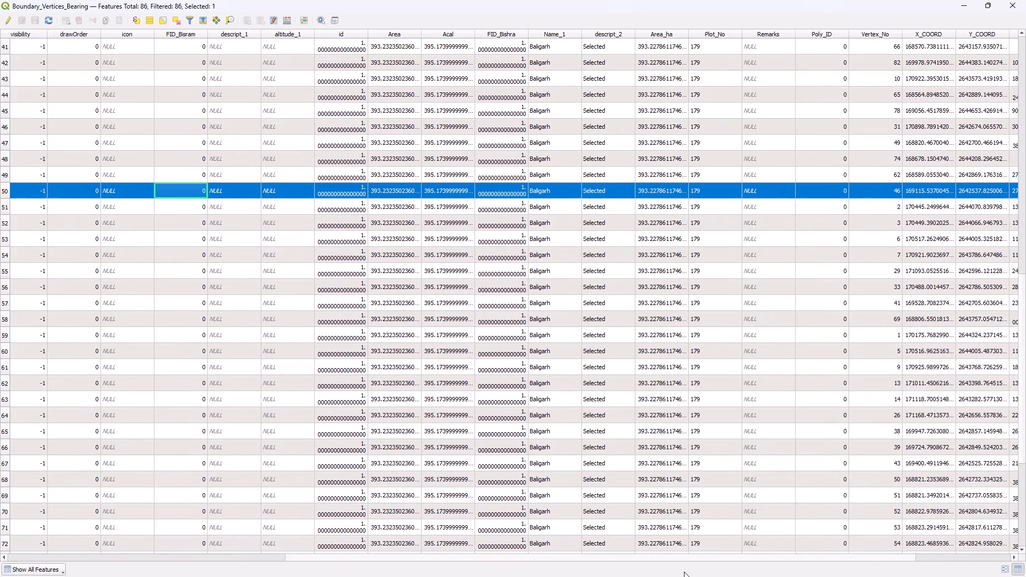
pyautogui.moveTo(684, 572); pyautogui.dragTo(818, 541)
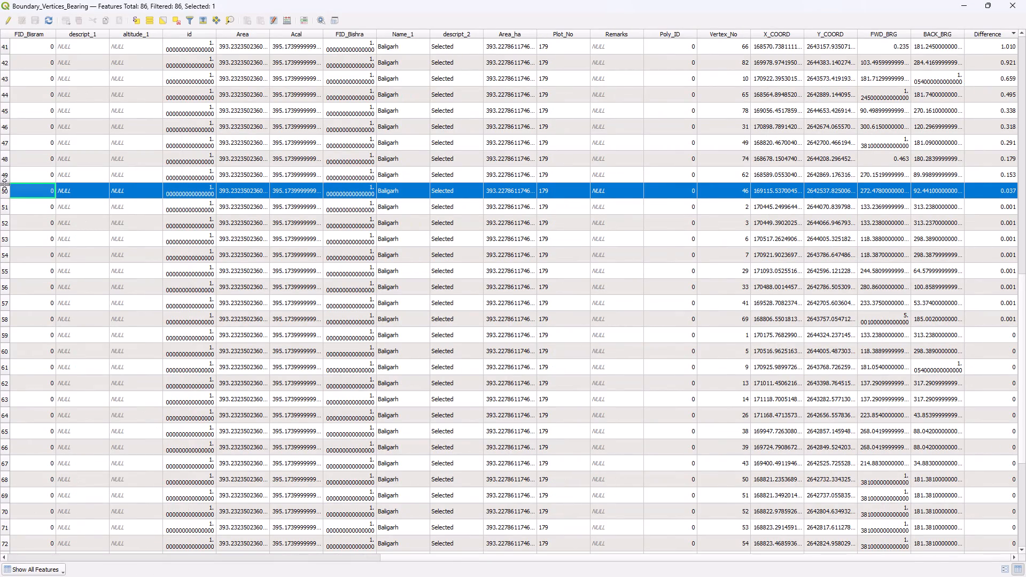
# Delete the Boundary_Vertices_Bearing records from Vertex_No 46 to the table's last row, with Difference 0.037 or less, in edit mode.
pyautogui.moveTo(4, 193); pyautogui.dragTo(8, 571)
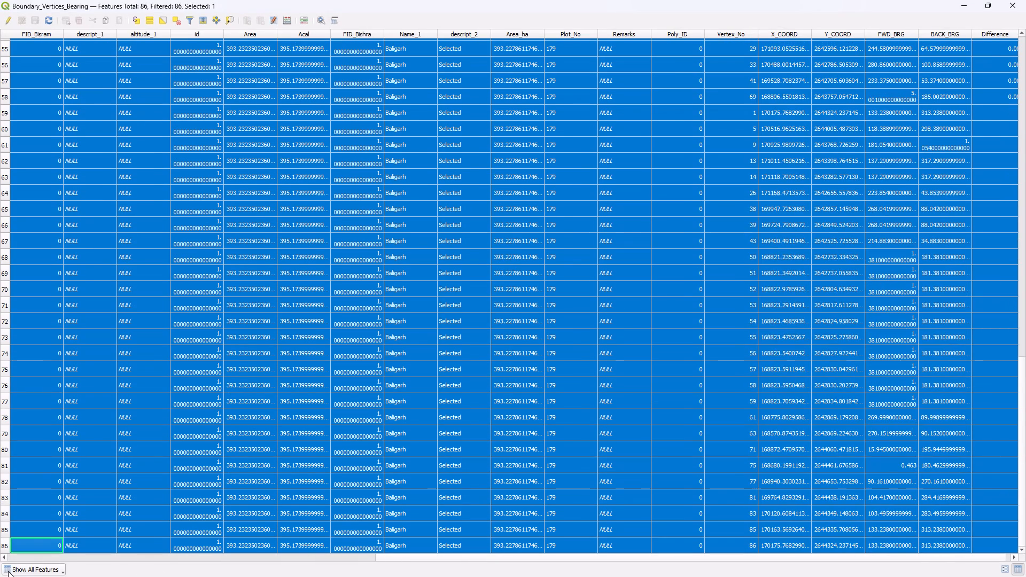
pyautogui.moveTo(8, 571); pyautogui.dragTo(16, 565)
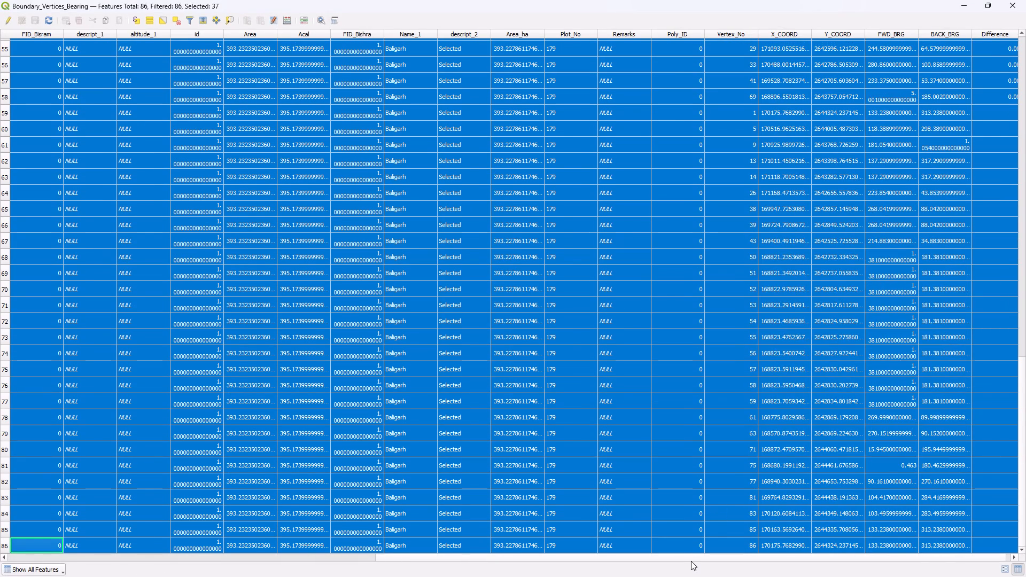
pyautogui.moveTo(695, 558); pyautogui.dragTo(923, 543)
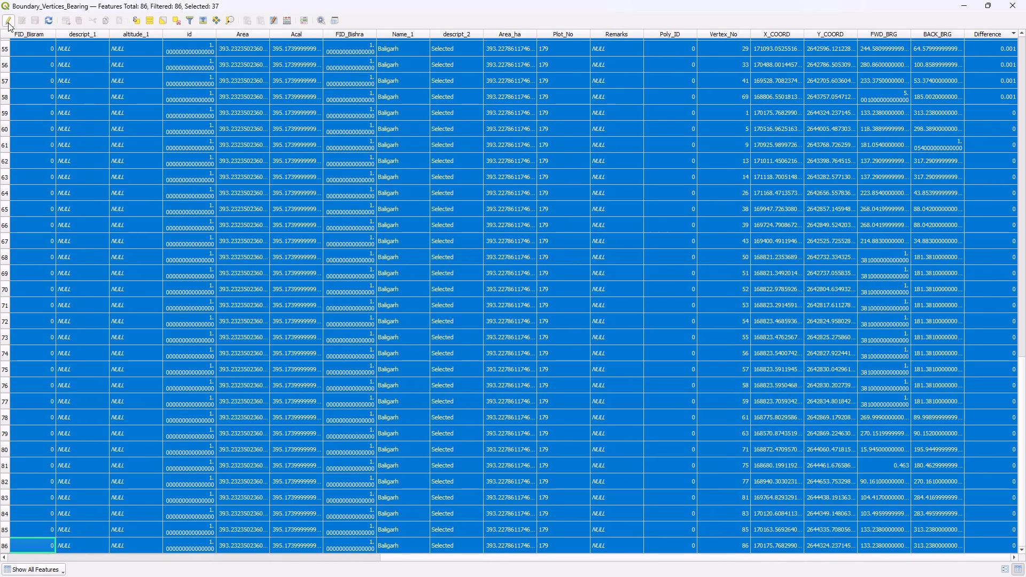
pyautogui.click(8, 22)
pyautogui.click(76, 19)
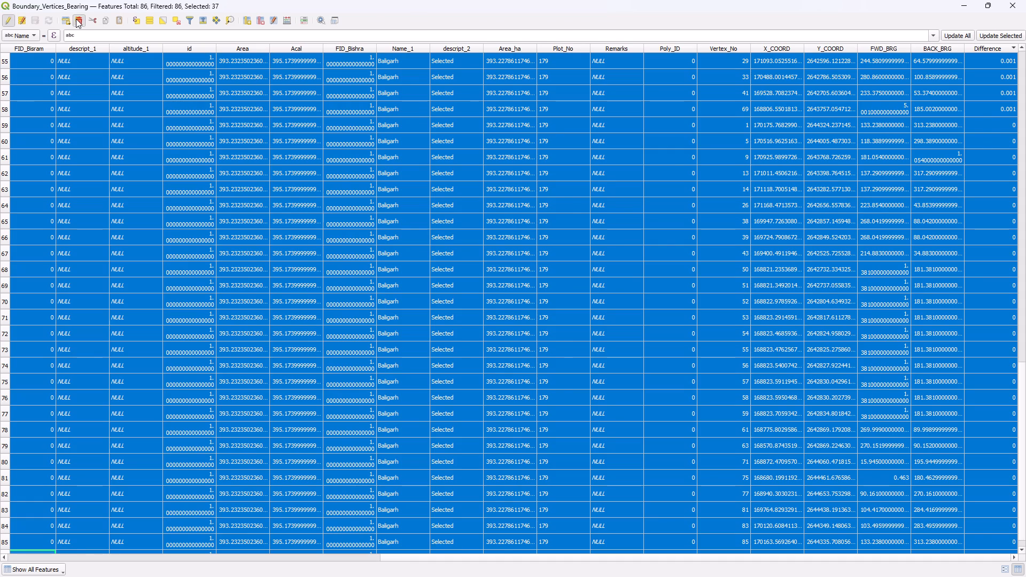
# Inspect the remaining Difference labels along the boundary, including the northern vertices, the Balgar side and the southwestern corner near Bishrampur.
pyautogui.click(549, 305)
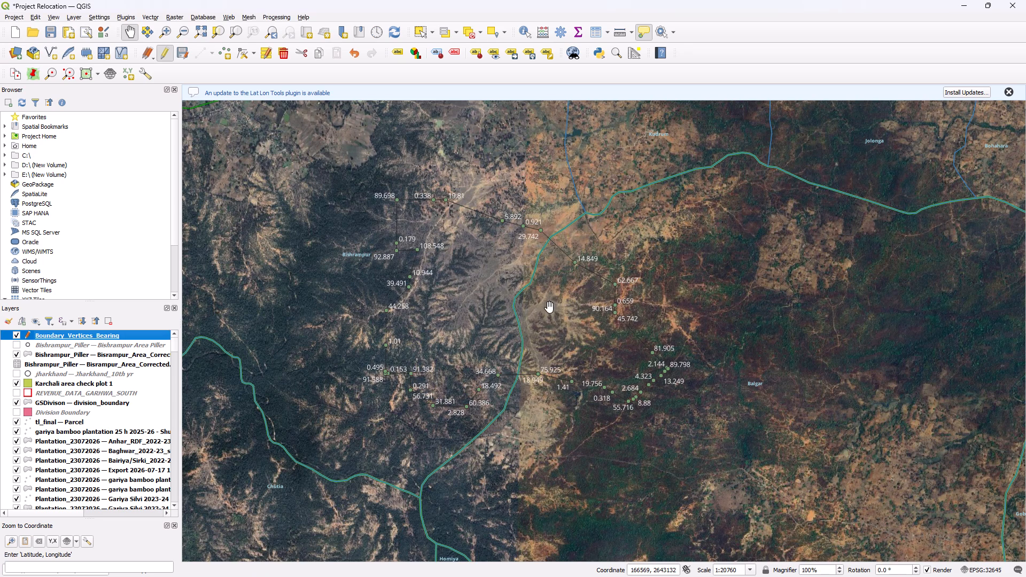
pyautogui.moveTo(538, 326); pyautogui.dragTo(590, 313)
pyautogui.scroll(2, 467, 176)
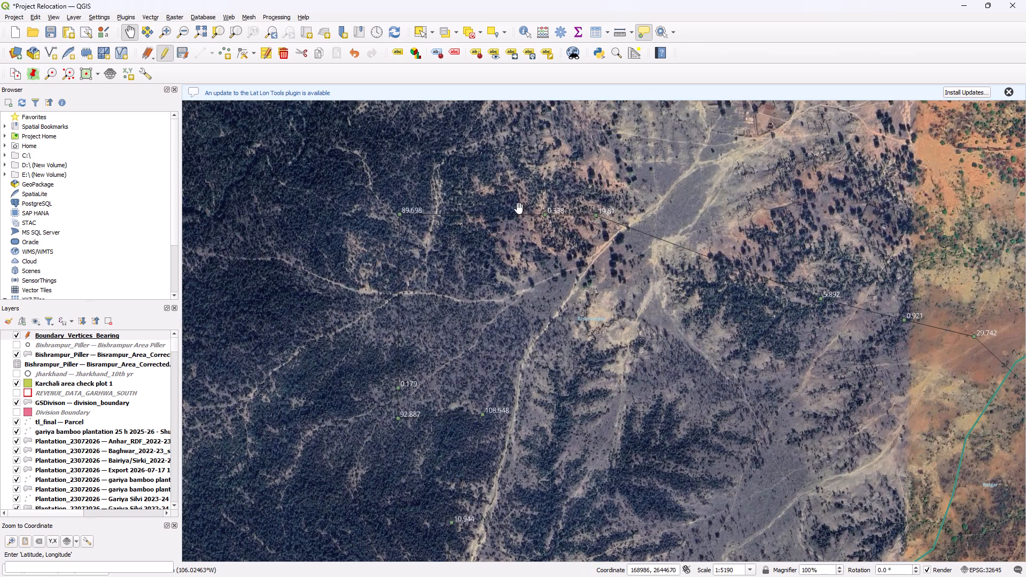
pyautogui.scroll(-1, 489, 271)
pyautogui.moveTo(611, 373); pyautogui.dragTo(403, 224)
pyautogui.moveTo(510, 415); pyautogui.dragTo(566, 381)
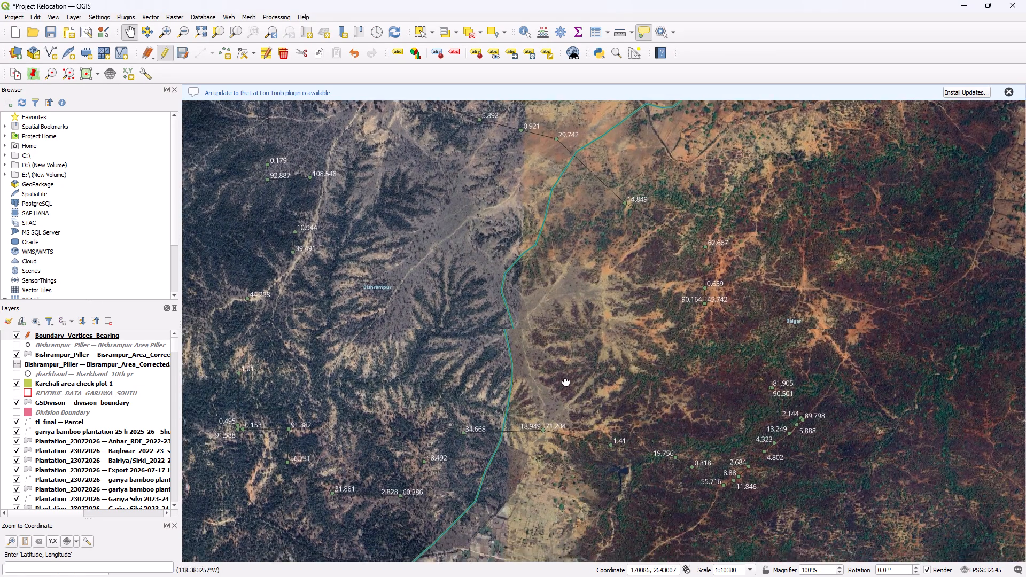
pyautogui.moveTo(566, 381); pyautogui.dragTo(570, 374)
pyautogui.scroll(2, 277, 392)
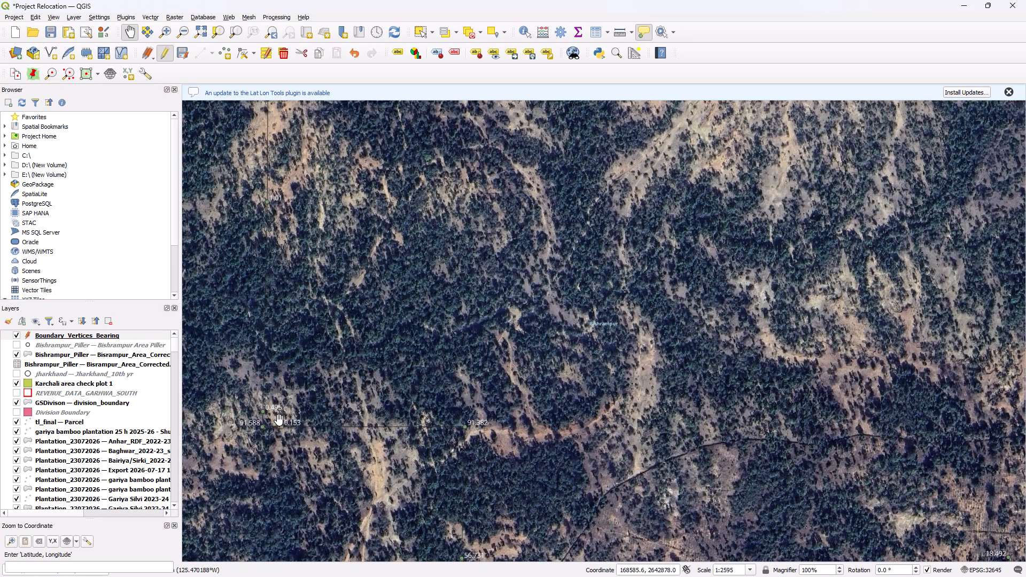
pyautogui.scroll(1, 279, 420)
pyautogui.moveTo(278, 425); pyautogui.dragTo(372, 379)
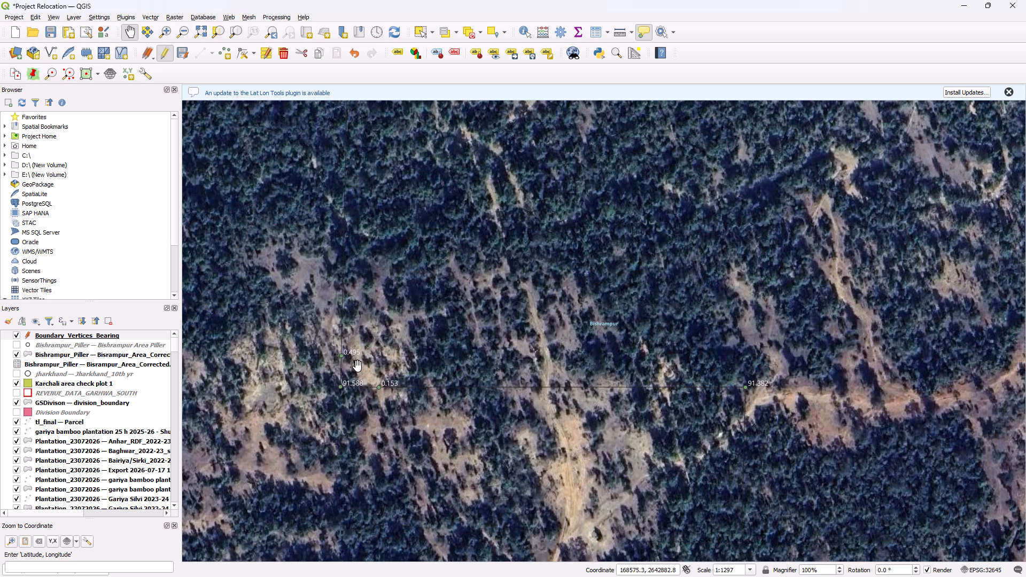
# Stop editing the Boundary_Vertices_Bearing layer and save its changes.
pyautogui.click(147, 333)
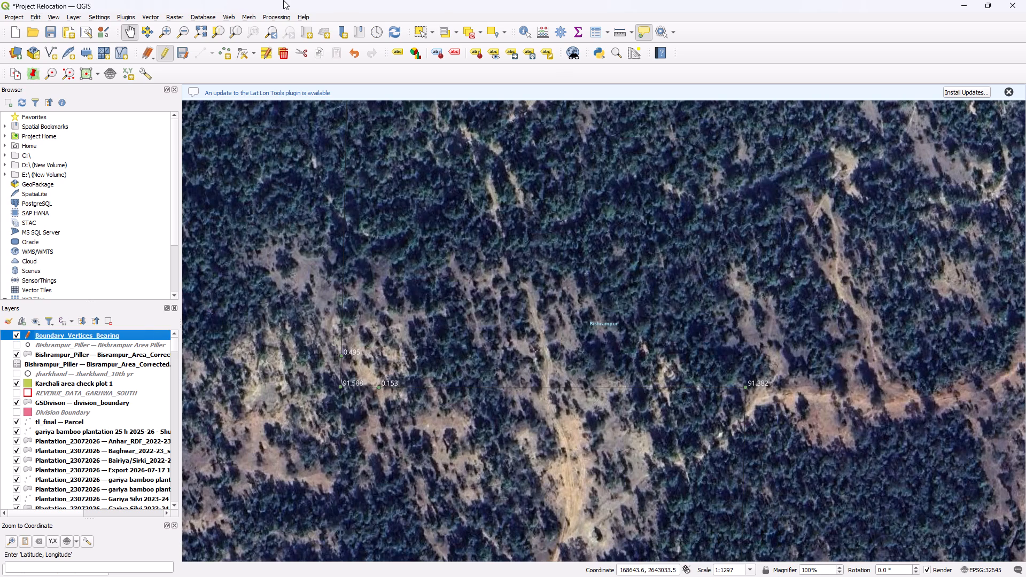
pyautogui.click(166, 54)
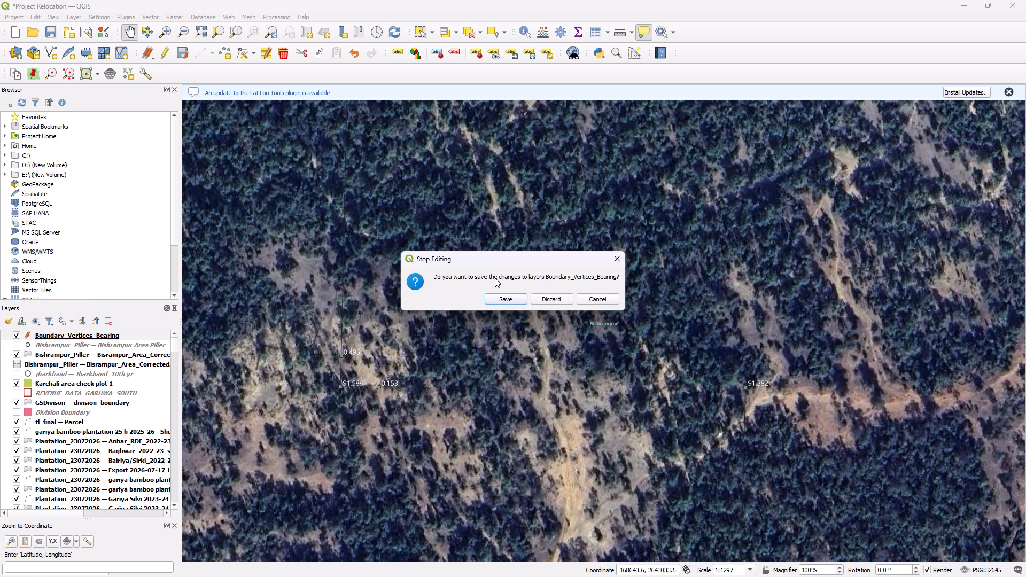
pyautogui.click(500, 297)
pyautogui.rightClick(158, 335)
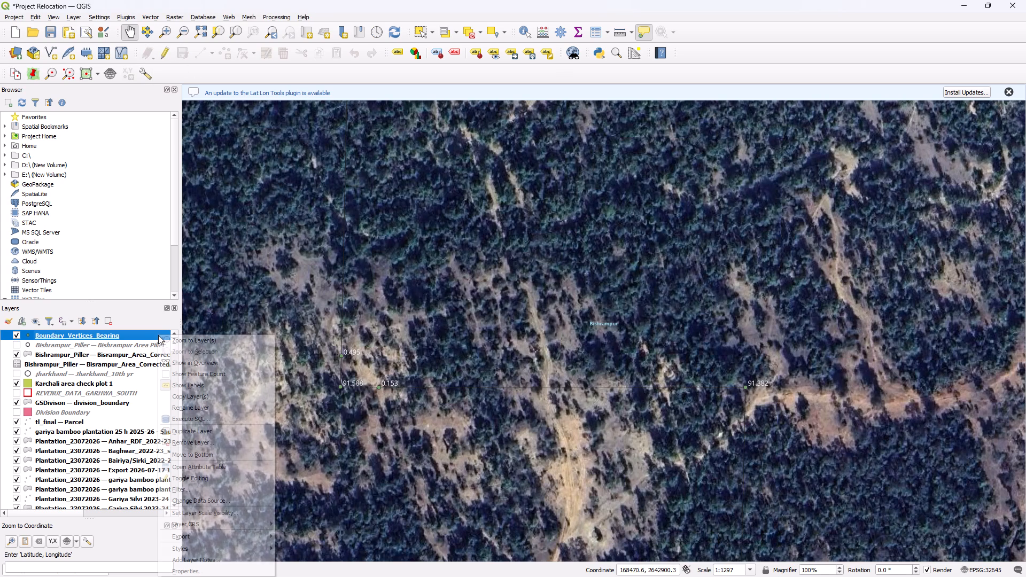
pyautogui.click(151, 334)
# Switch to the File Explorer window showing the Boundary_Vertices_Bearing folder.
pyautogui.hotkey('alt', 'Tab')
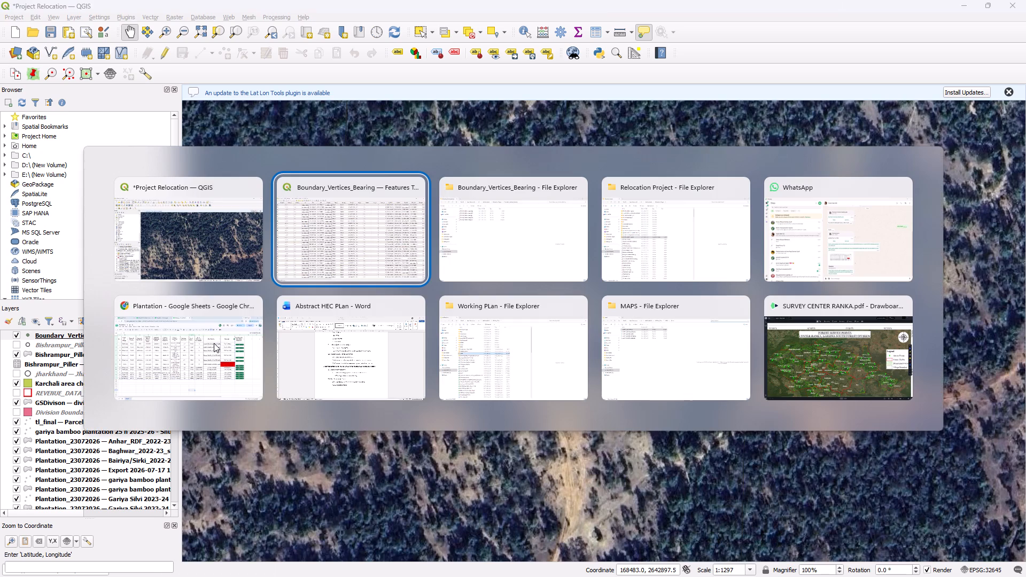
pyautogui.hotkey('alt', 'Tab')
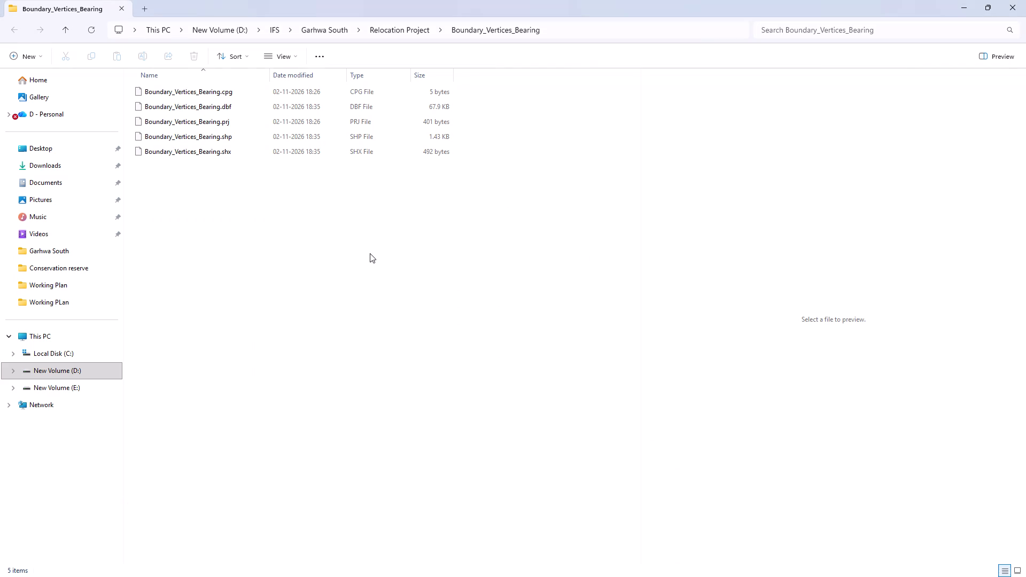
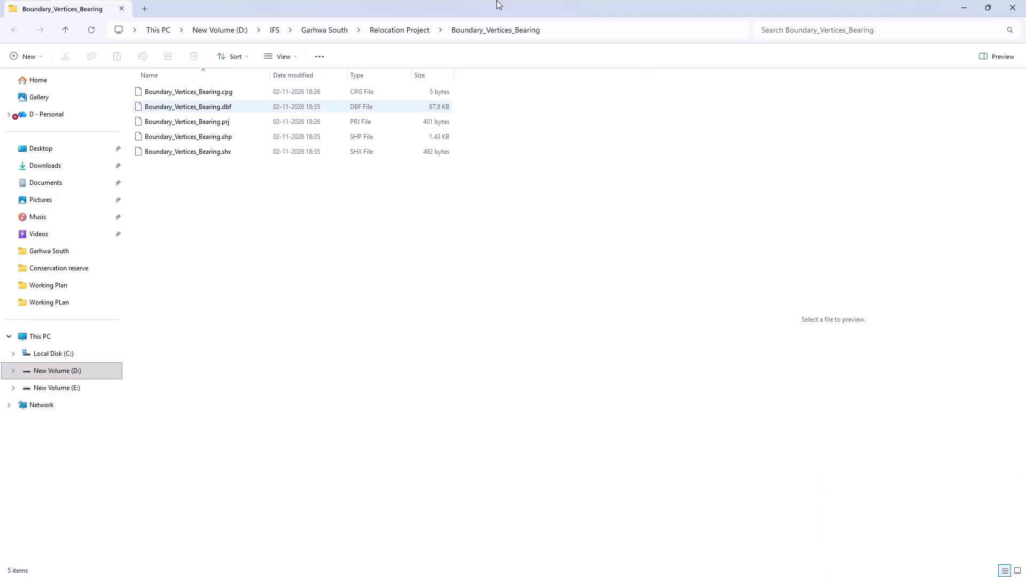
# Snap the File Explorer window showing the Boundary_Vertices_Bearing folder to the left half of the screen.
pyautogui.moveTo(499, 3); pyautogui.dragTo(282, 29)
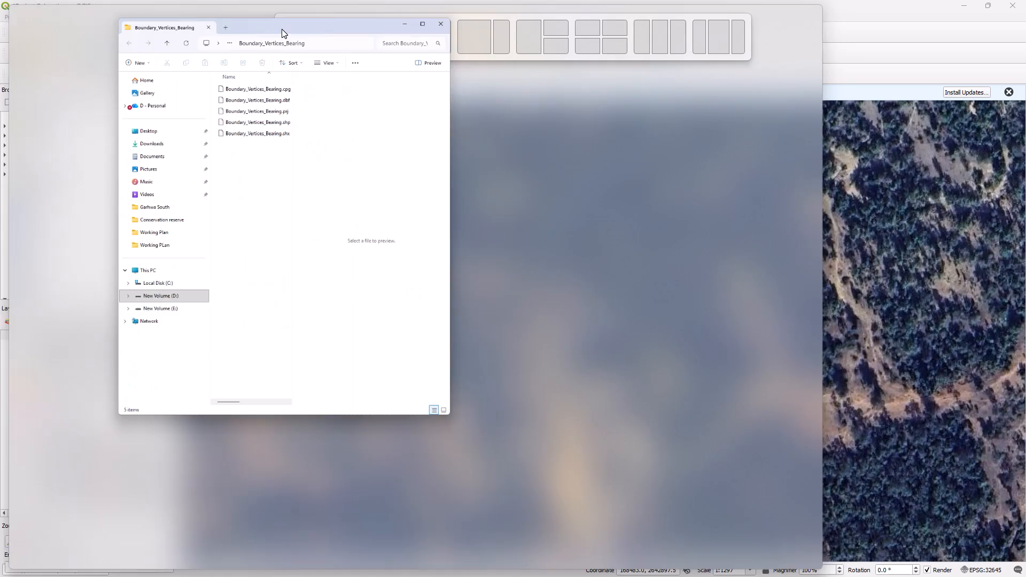
pyautogui.moveTo(282, 29); pyautogui.dragTo(409, 41)
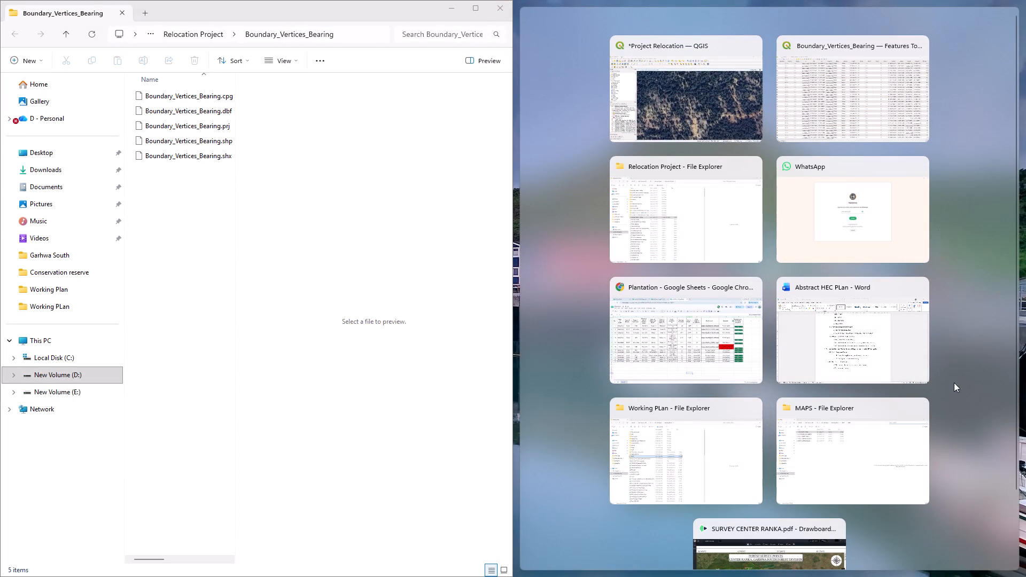